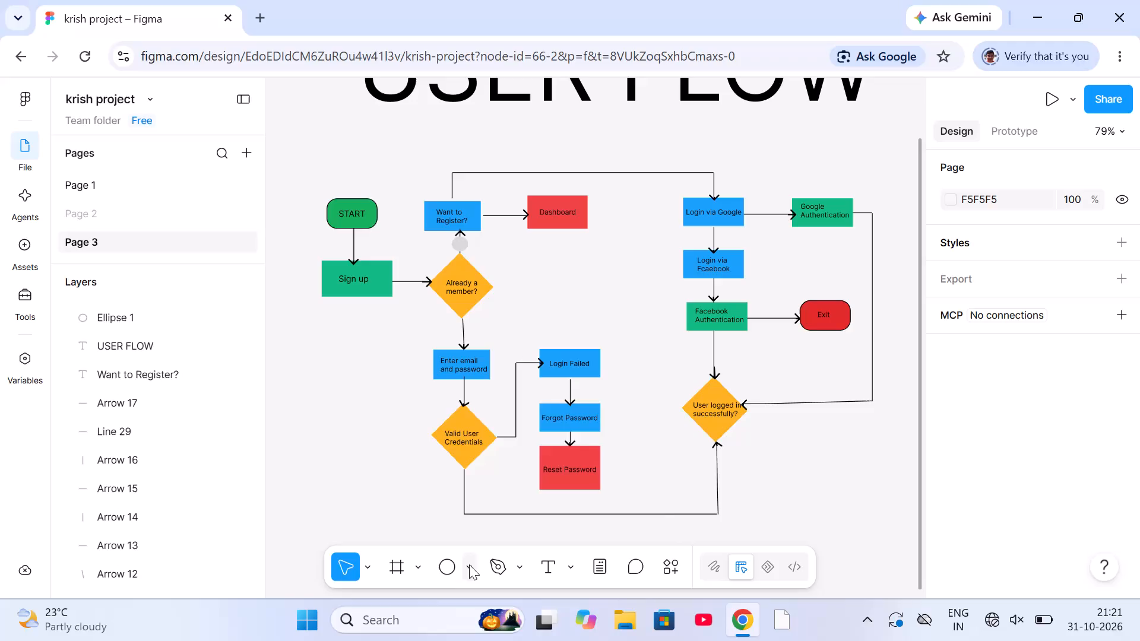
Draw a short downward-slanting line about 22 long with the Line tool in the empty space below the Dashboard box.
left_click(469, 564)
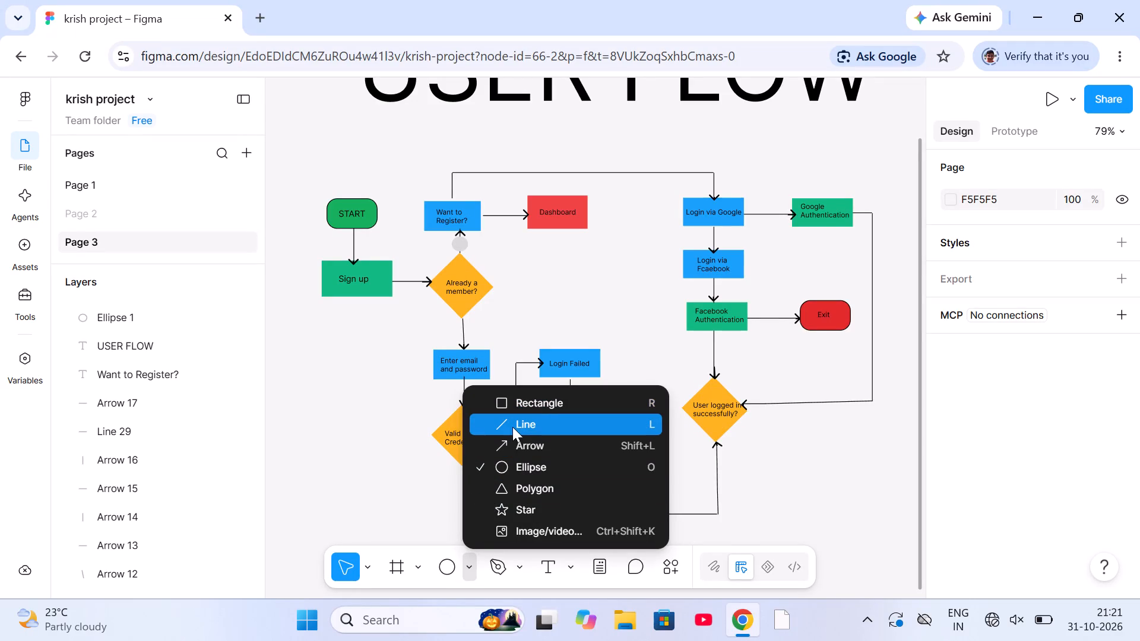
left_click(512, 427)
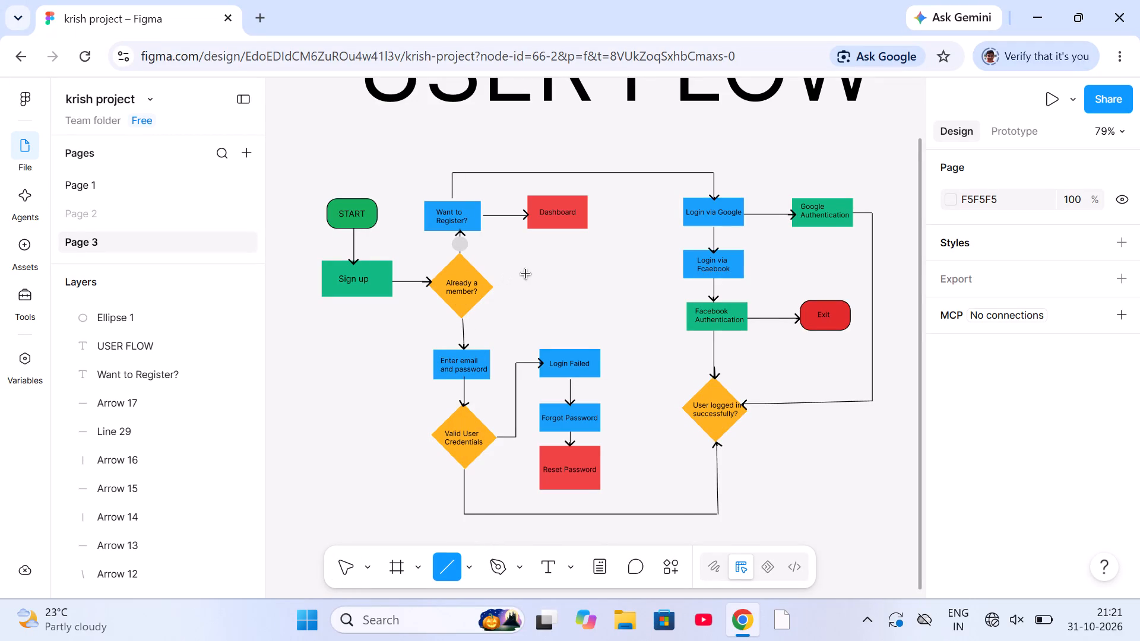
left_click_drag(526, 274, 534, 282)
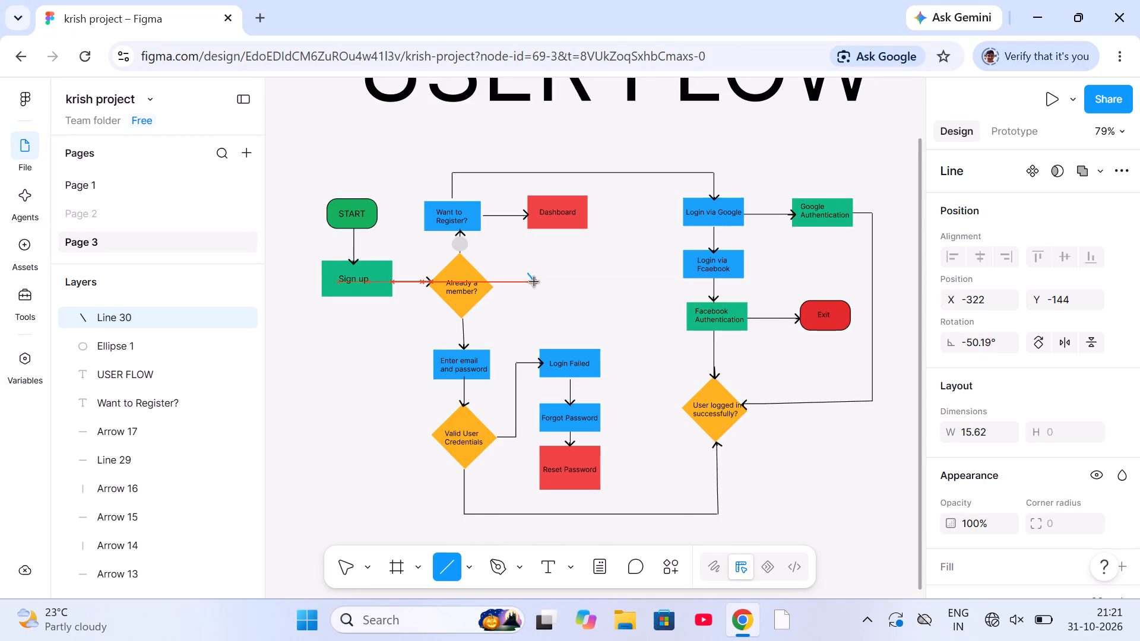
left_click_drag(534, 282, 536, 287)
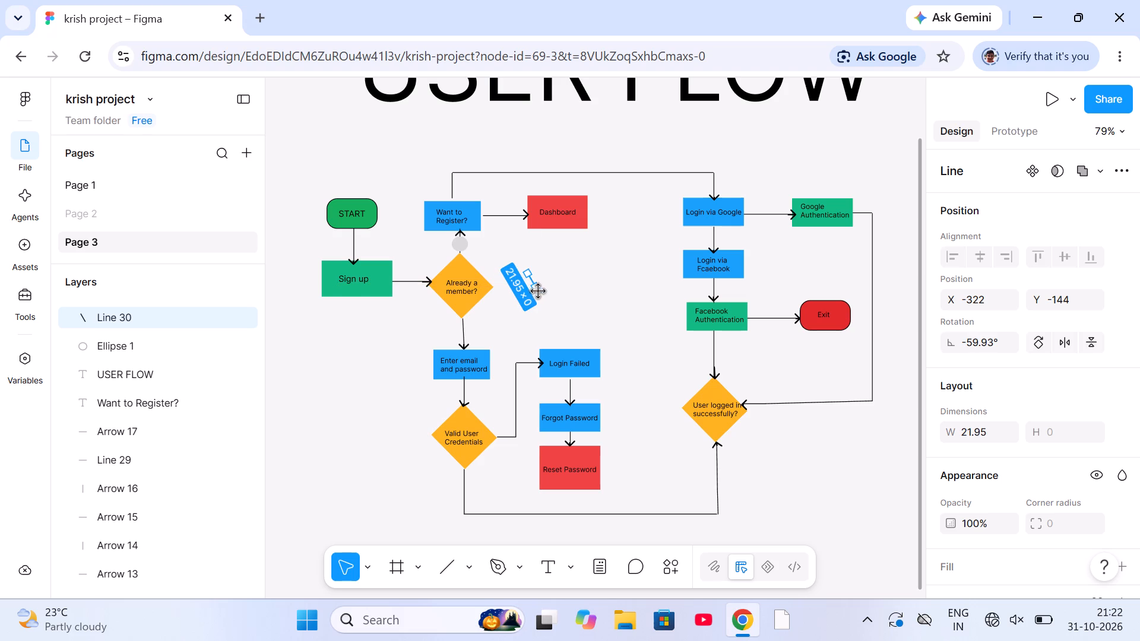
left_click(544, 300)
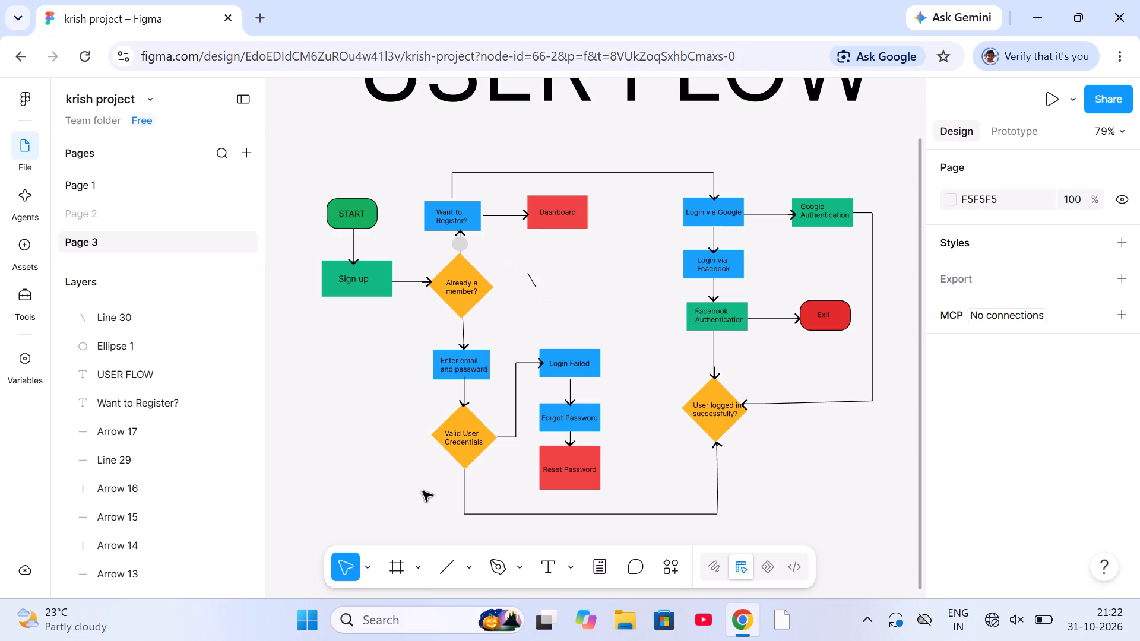
Draw a line about 36 long, rising at about 30°, from the short line's lower end to form a check mark.
left_click(449, 565)
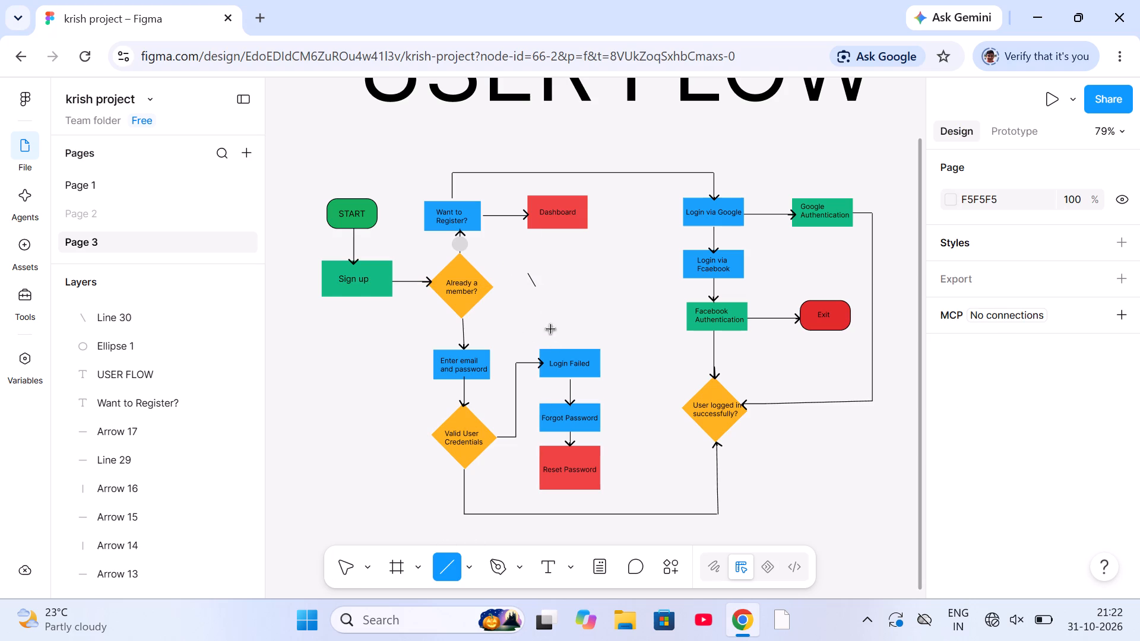
left_click_drag(537, 284, 556, 272)
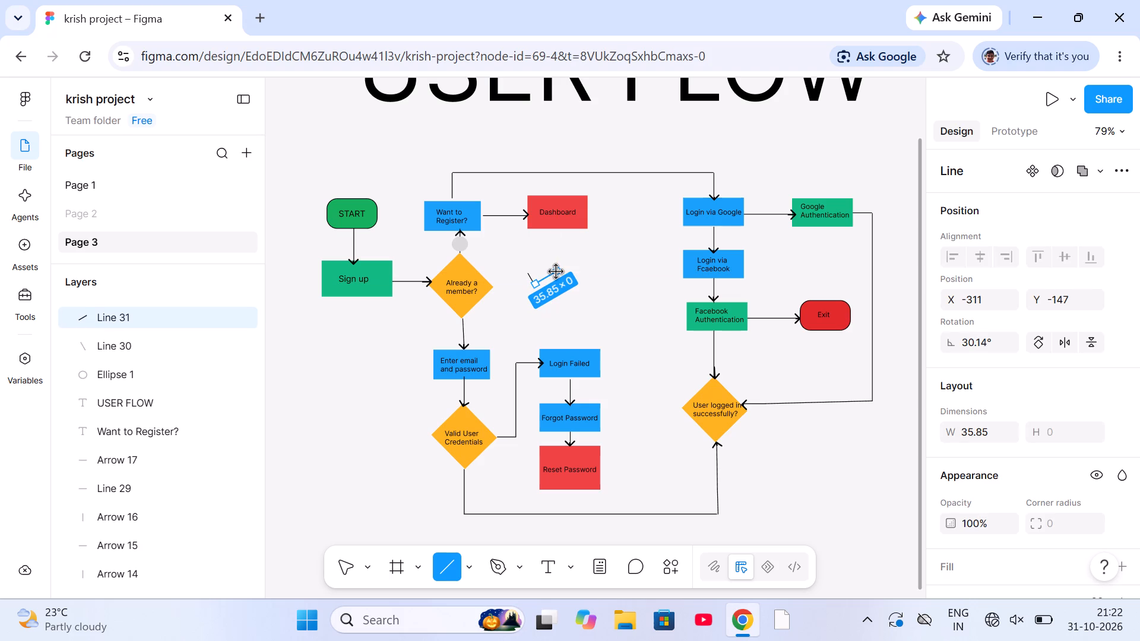
left_click(556, 272)
left_click(590, 264)
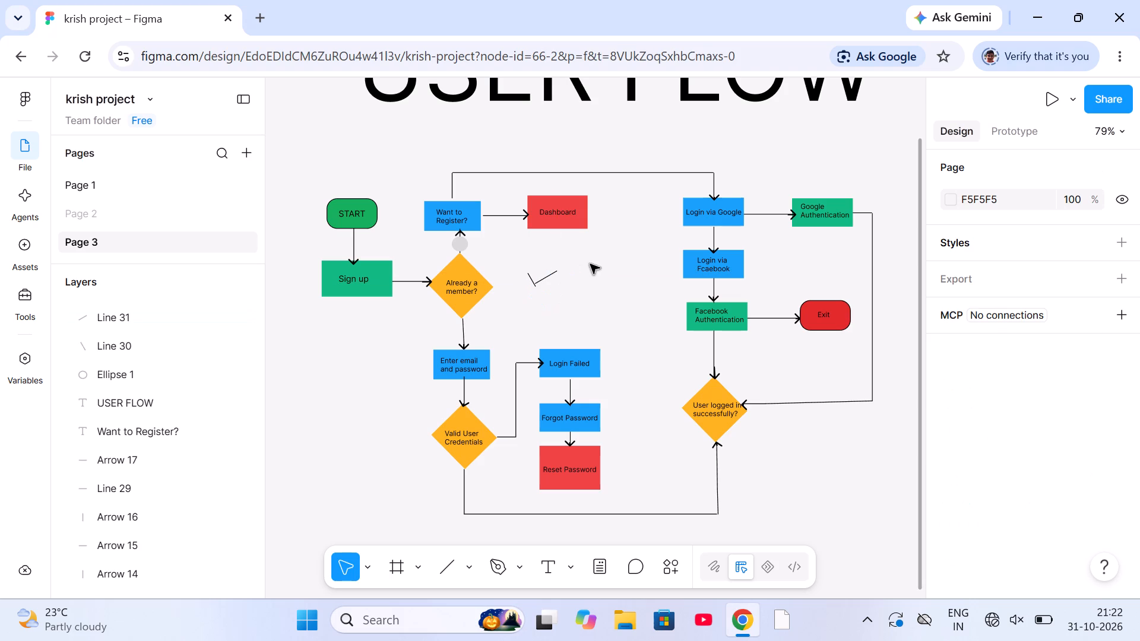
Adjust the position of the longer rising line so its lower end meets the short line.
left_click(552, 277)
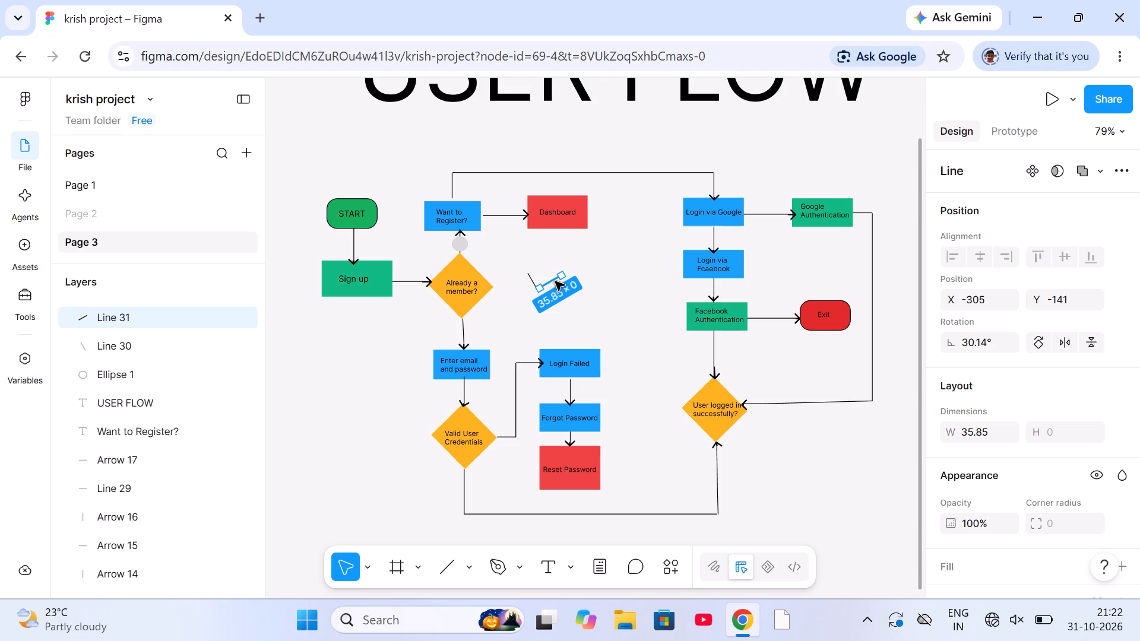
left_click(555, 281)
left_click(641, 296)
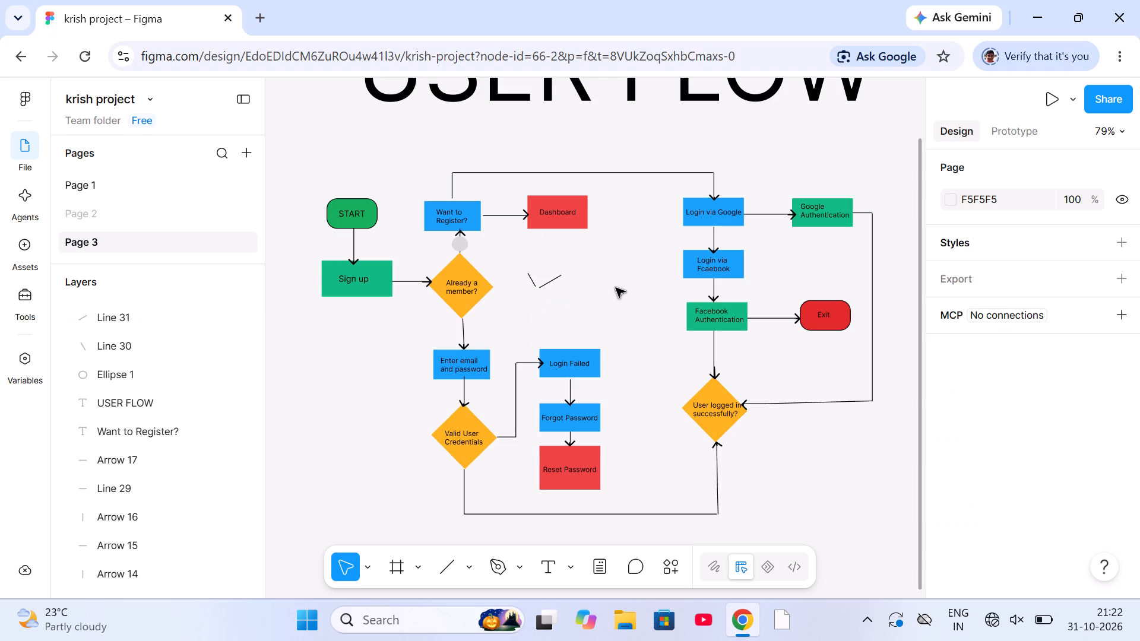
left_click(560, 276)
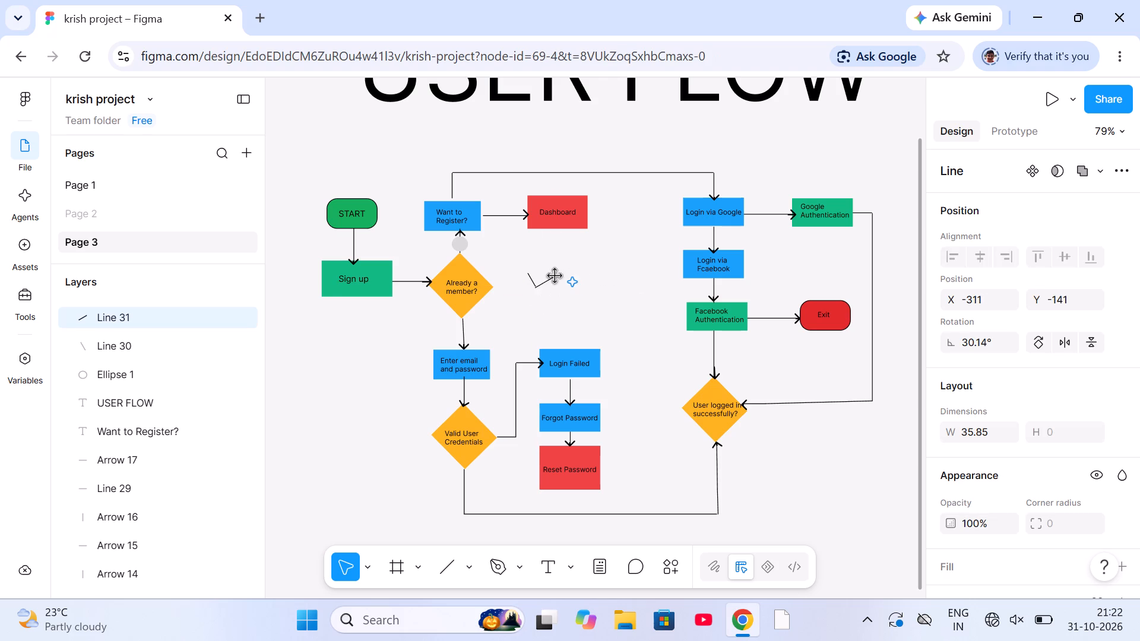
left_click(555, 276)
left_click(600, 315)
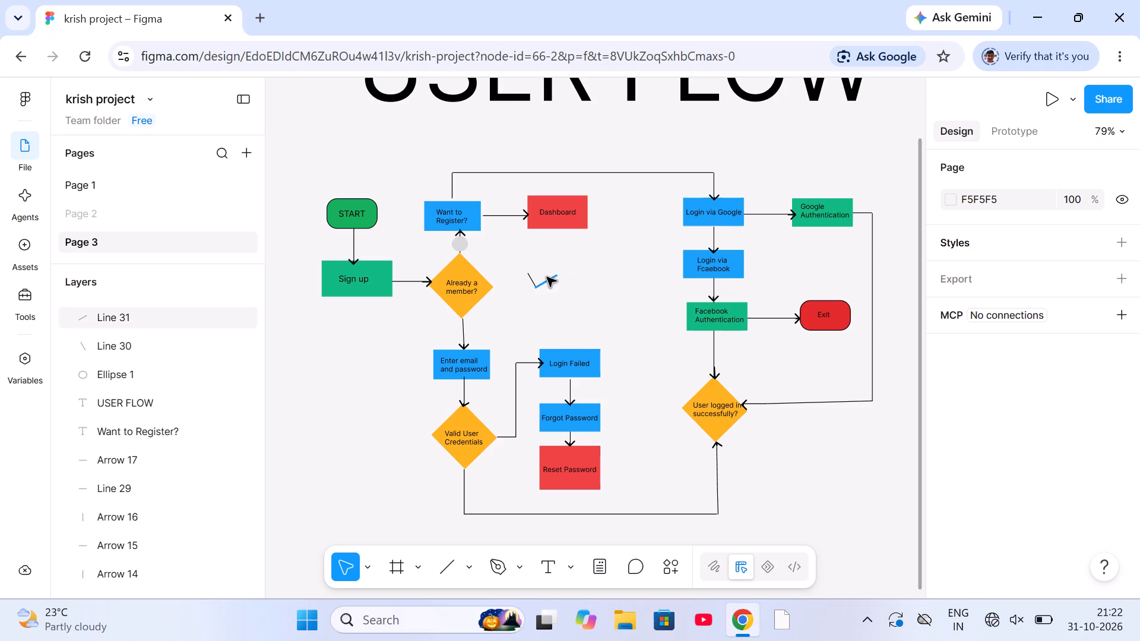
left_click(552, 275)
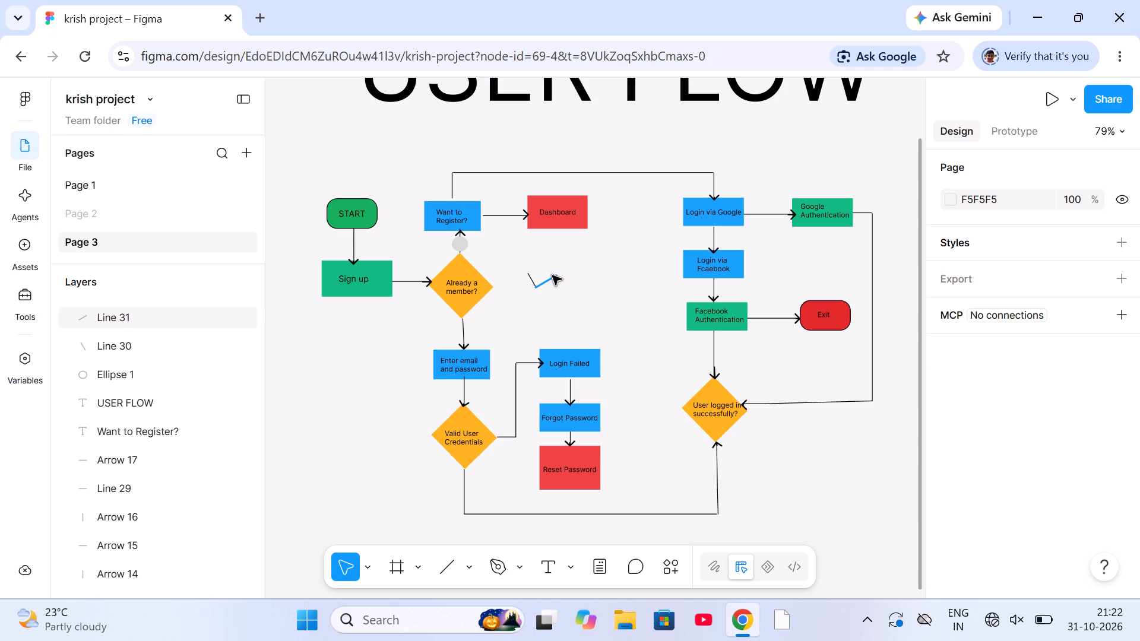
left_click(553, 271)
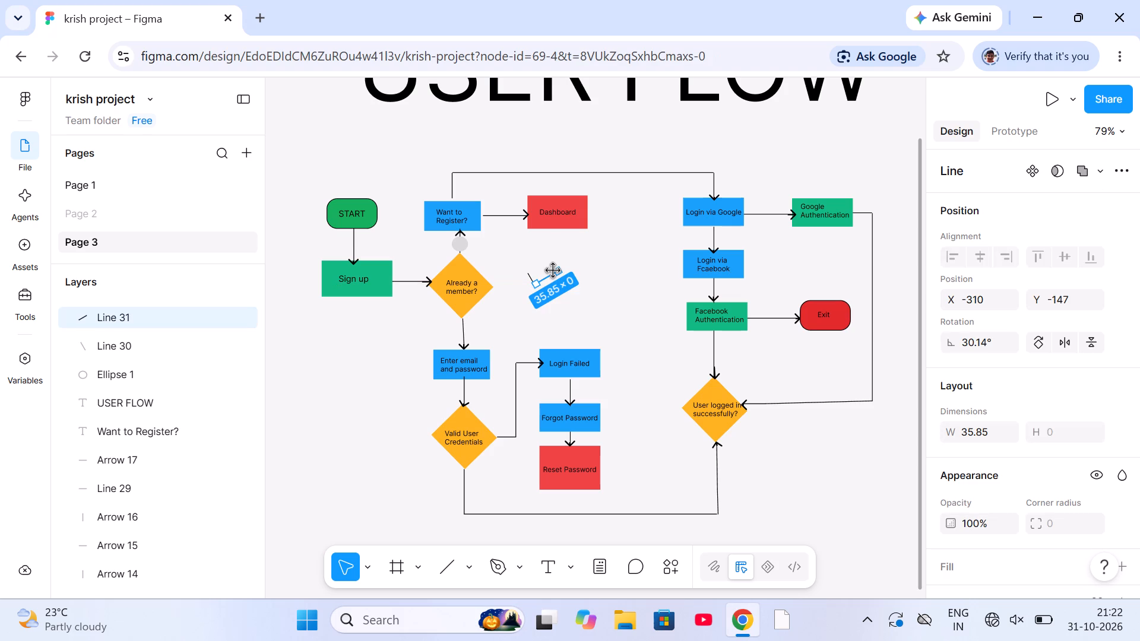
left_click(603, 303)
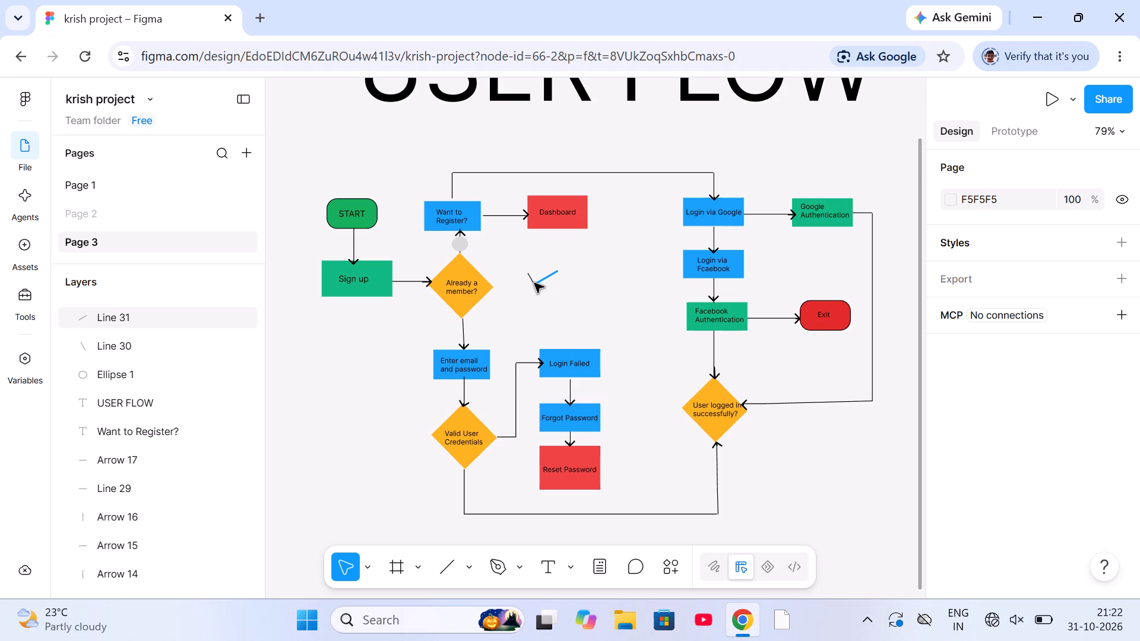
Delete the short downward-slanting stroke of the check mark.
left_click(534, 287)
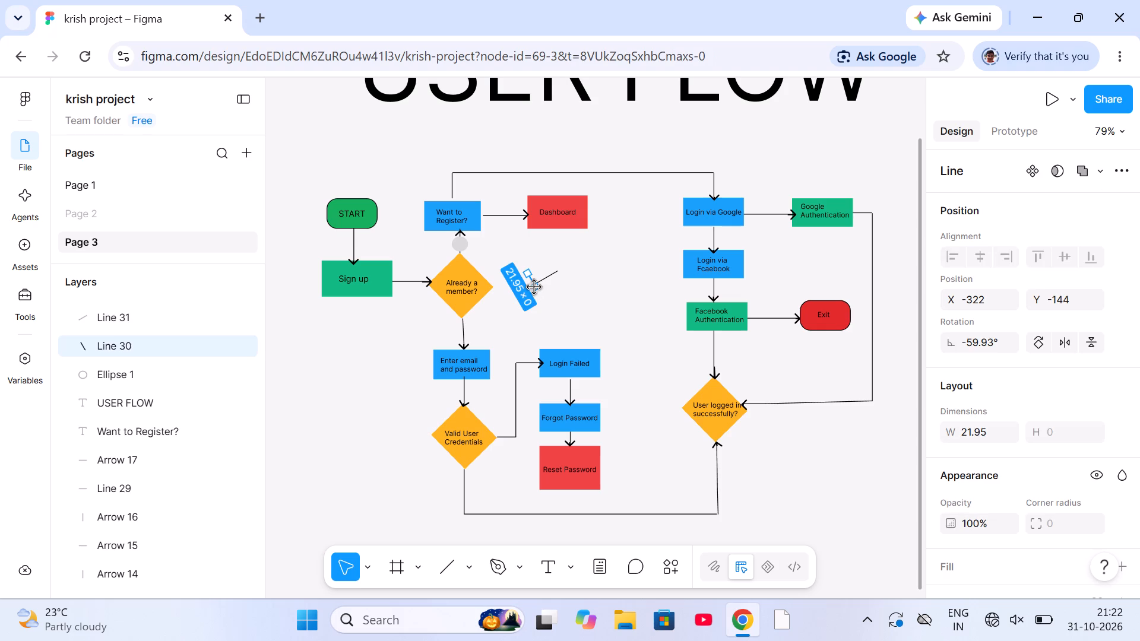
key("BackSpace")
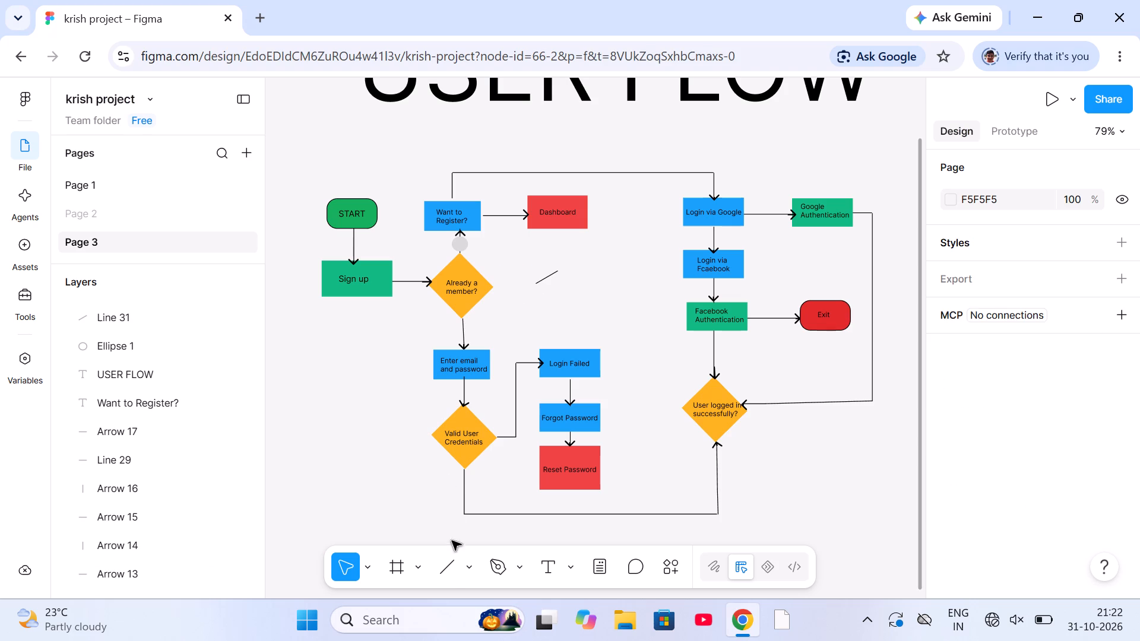
Draw a new short stroke about 19 long, slanting down at about 54° to the longer line's lower end.
left_click(449, 567)
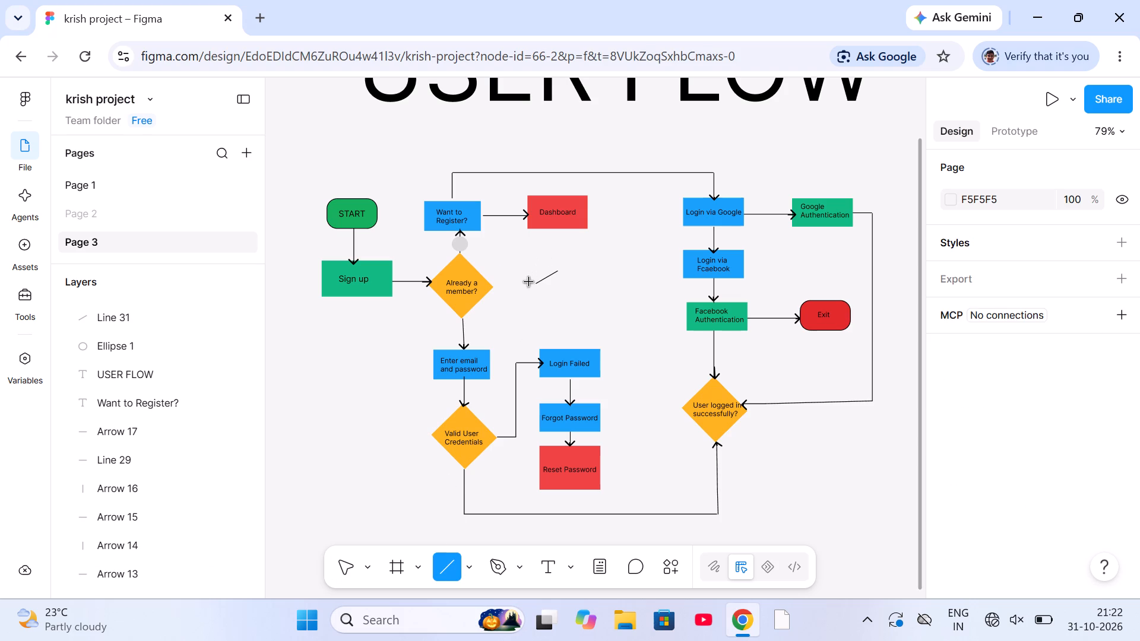
left_click_drag(528, 275, 537, 284)
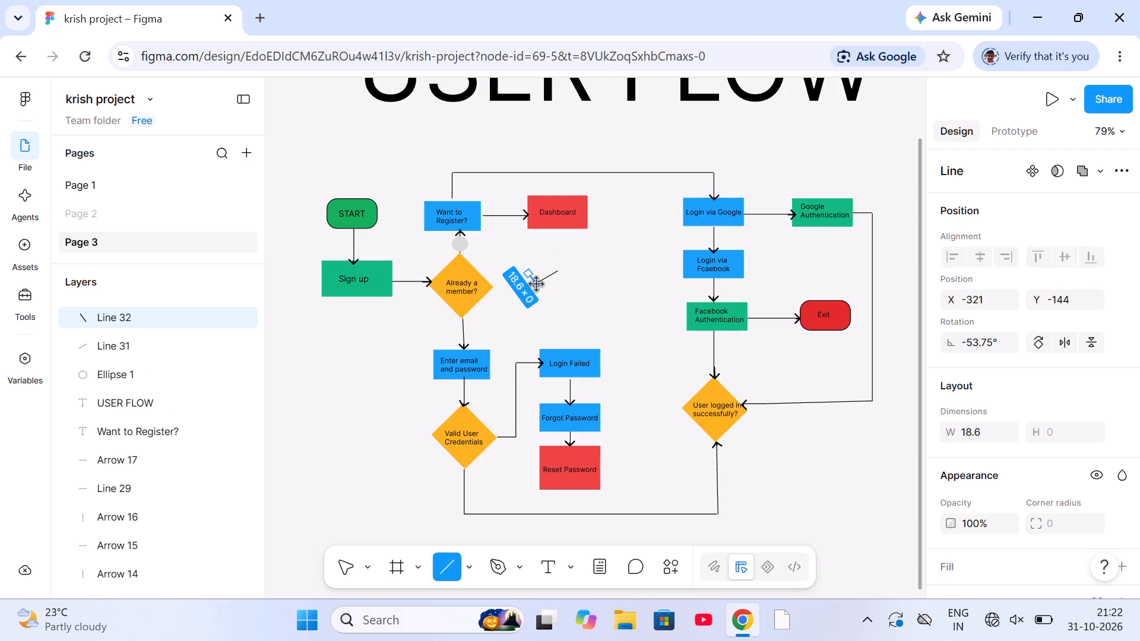
left_click(537, 284)
left_click(559, 305)
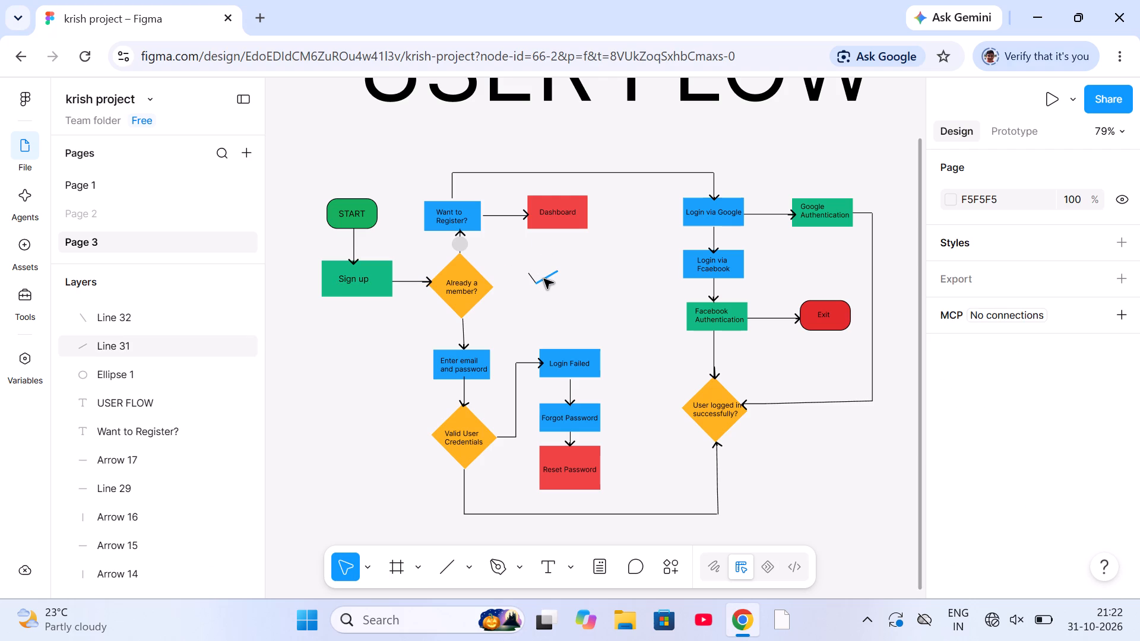
Reposition the short and long lines so their lower ends meet as a check mark, with the long line at about X -311, Y -144.
left_click(533, 267)
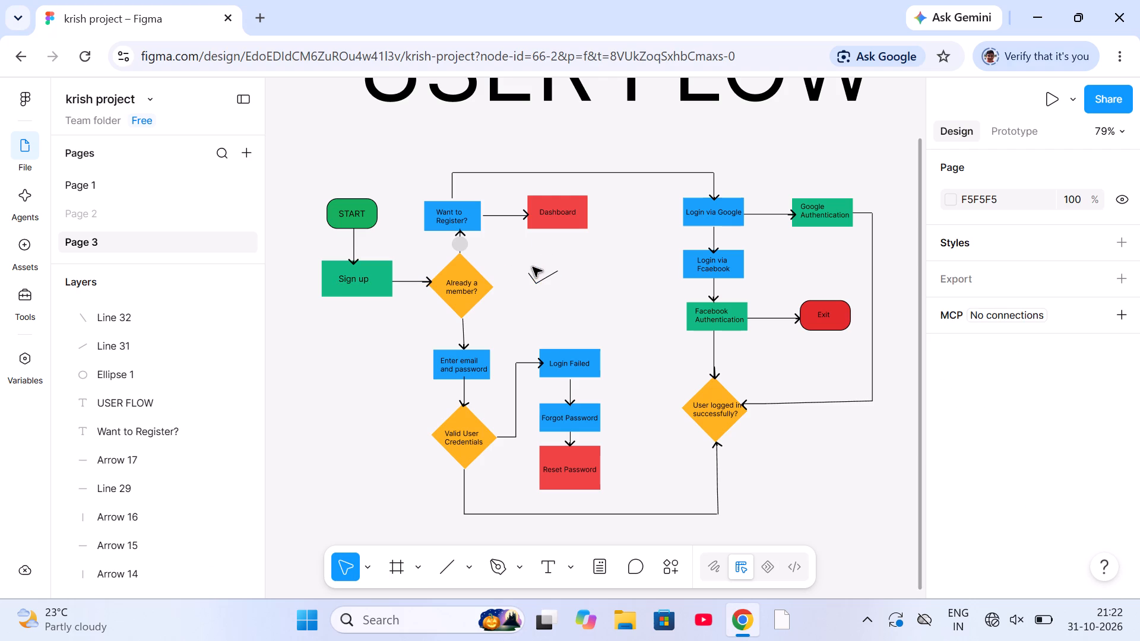
left_click(533, 277)
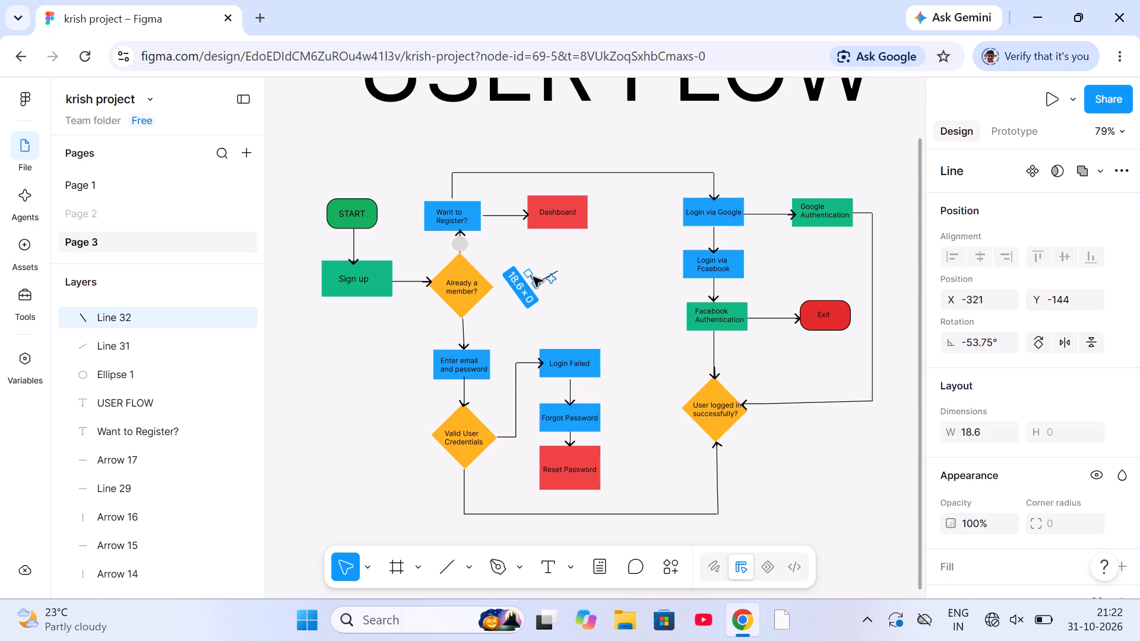
left_click(566, 280)
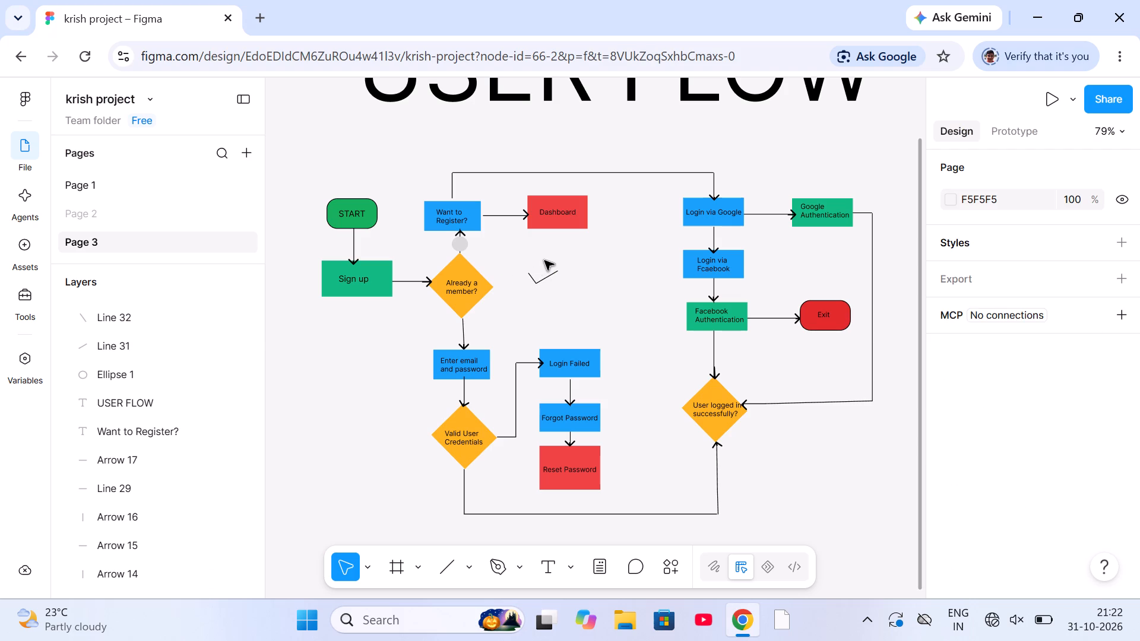
left_click_drag(544, 261, 521, 254)
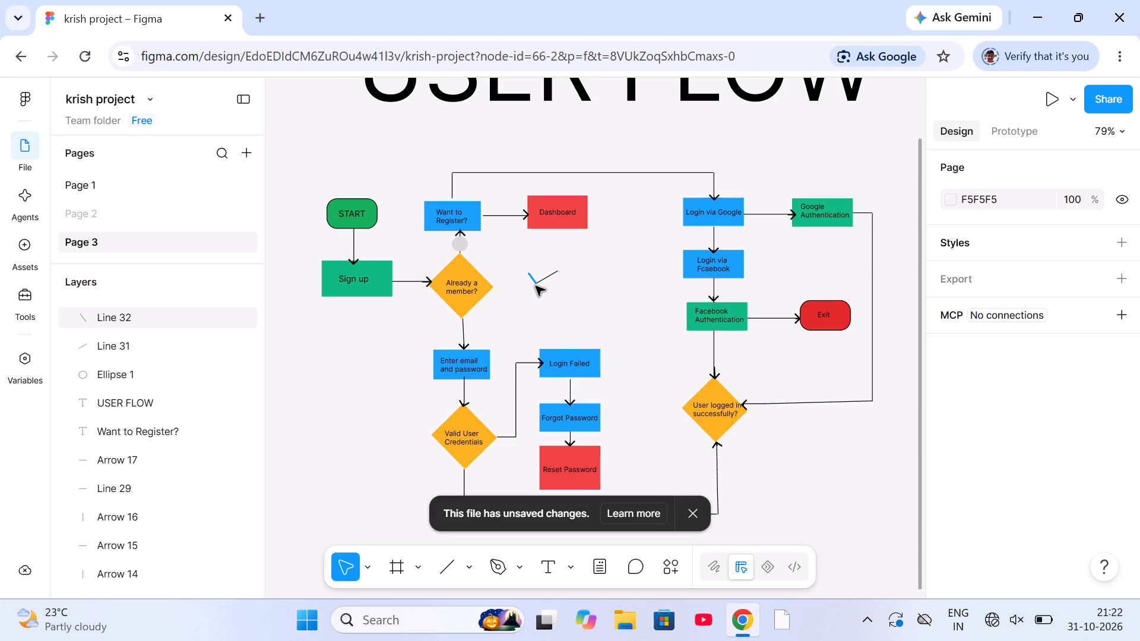
left_click(538, 283)
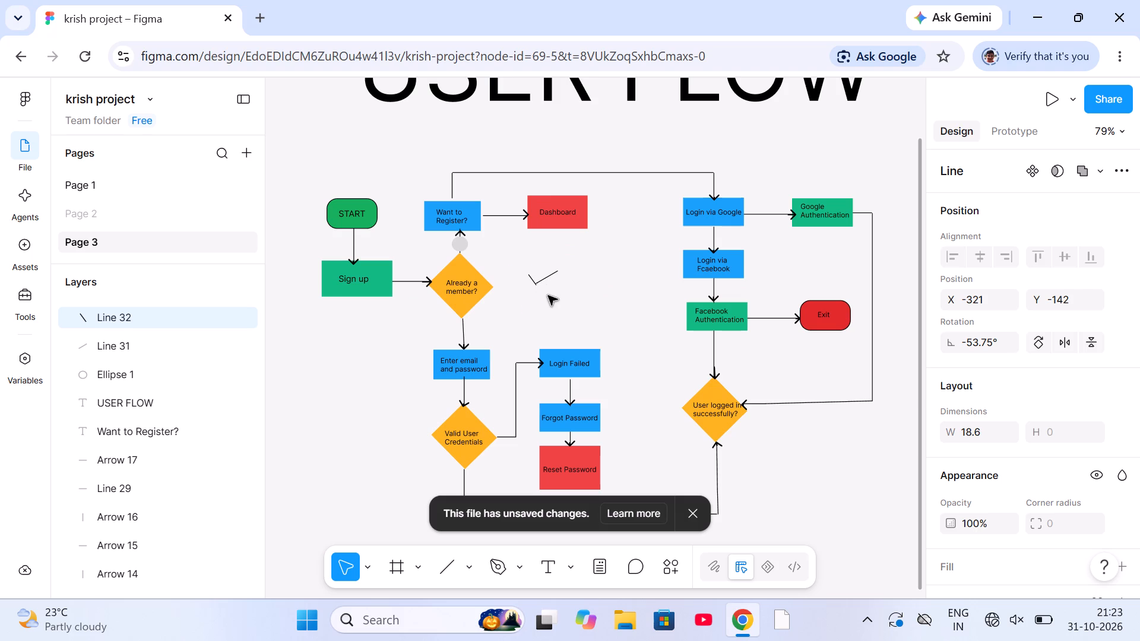
left_click(548, 296)
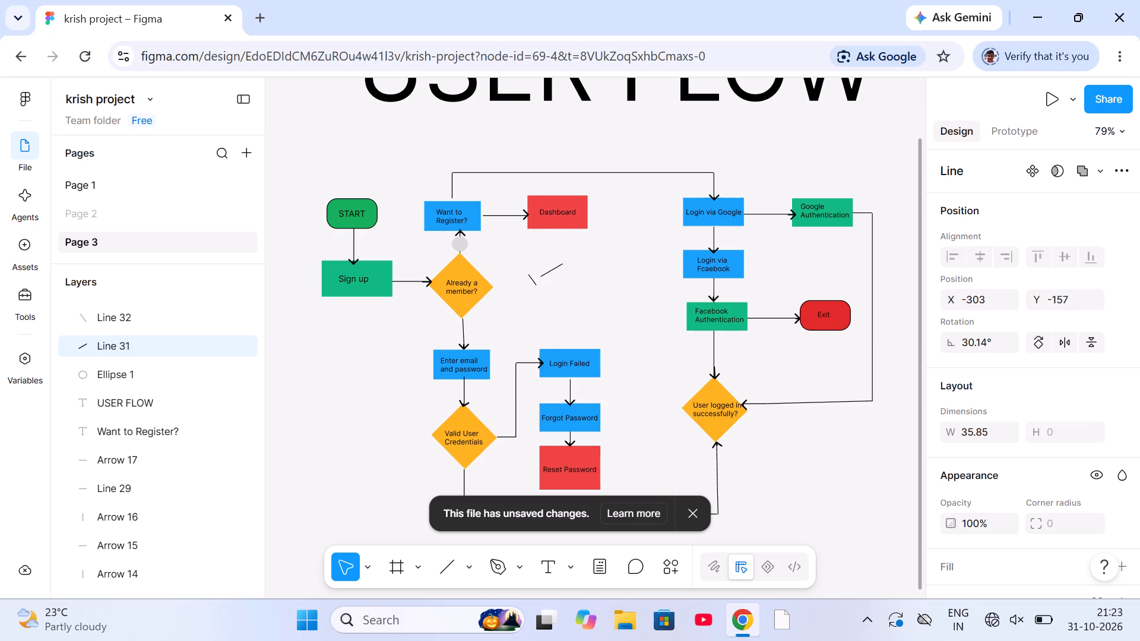
left_click(616, 279)
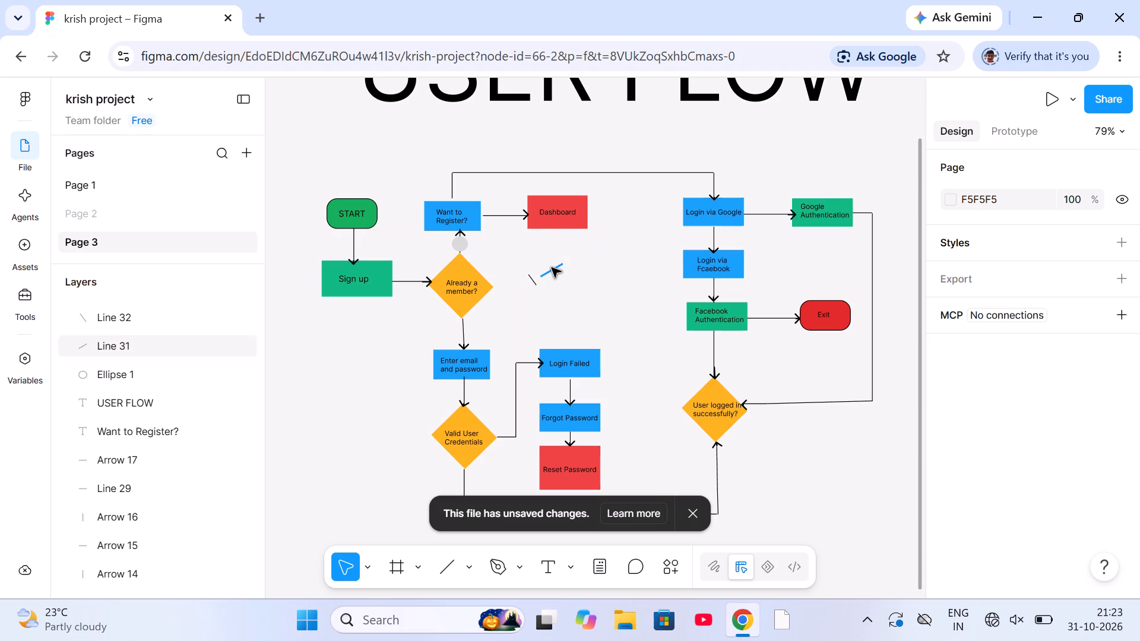
left_click_drag(550, 267, 549, 273)
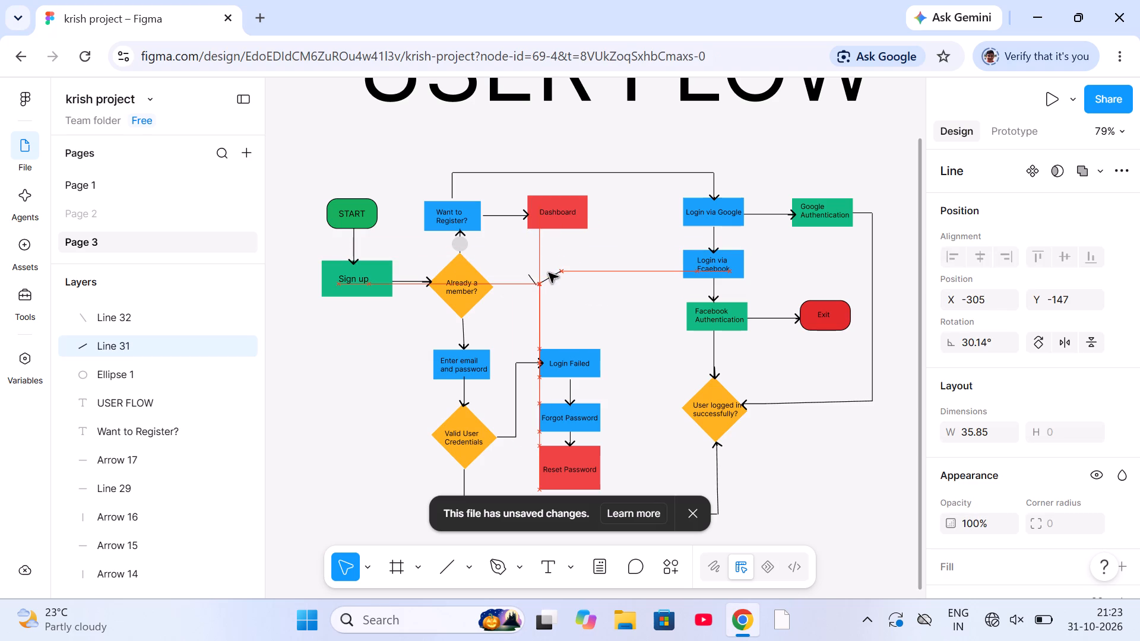
left_click_drag(549, 273, 548, 273)
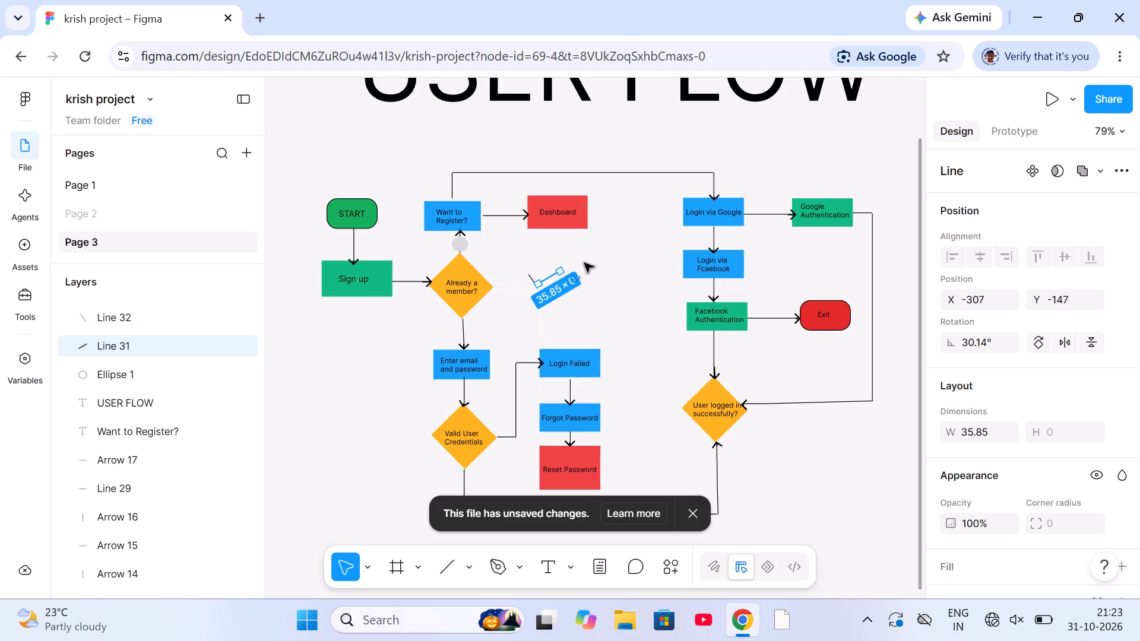
left_click(584, 263)
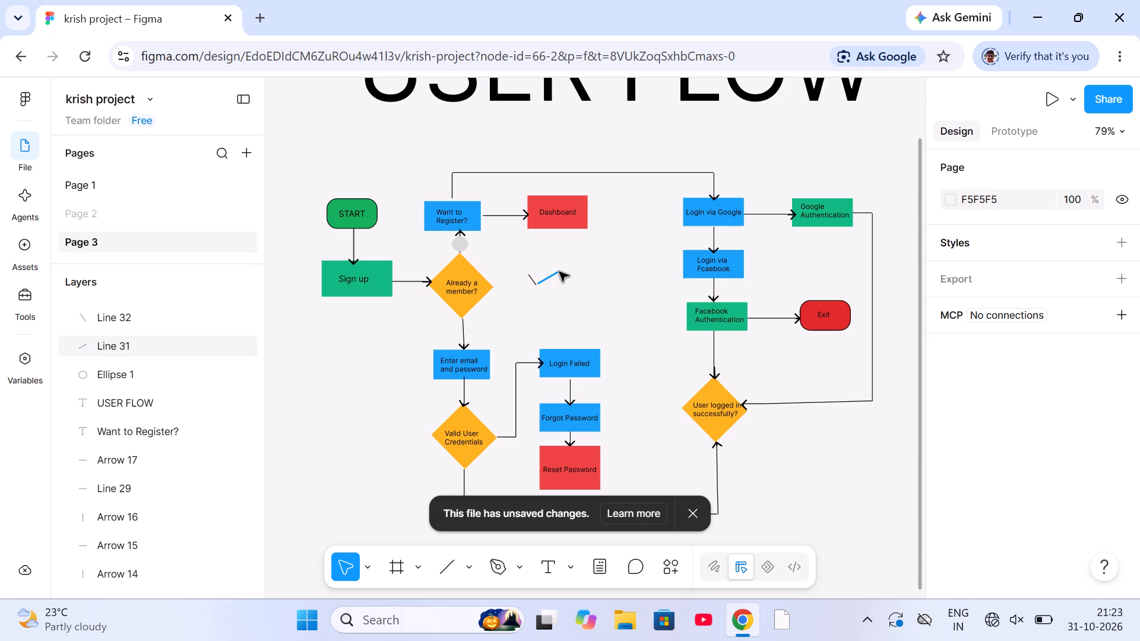
left_click(559, 272)
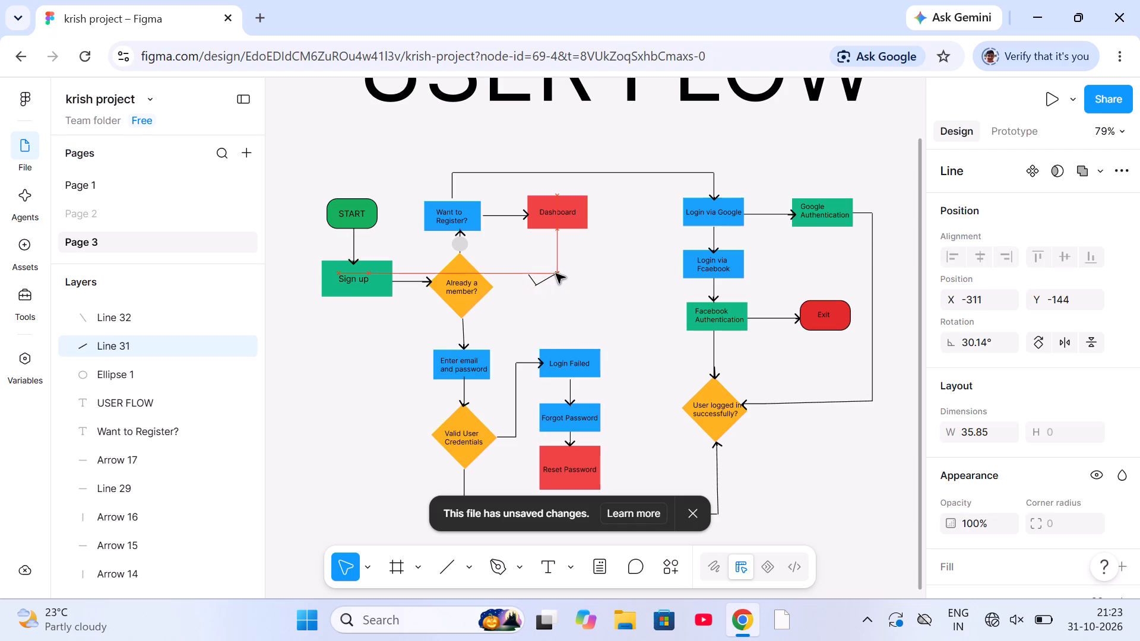
left_click(556, 274)
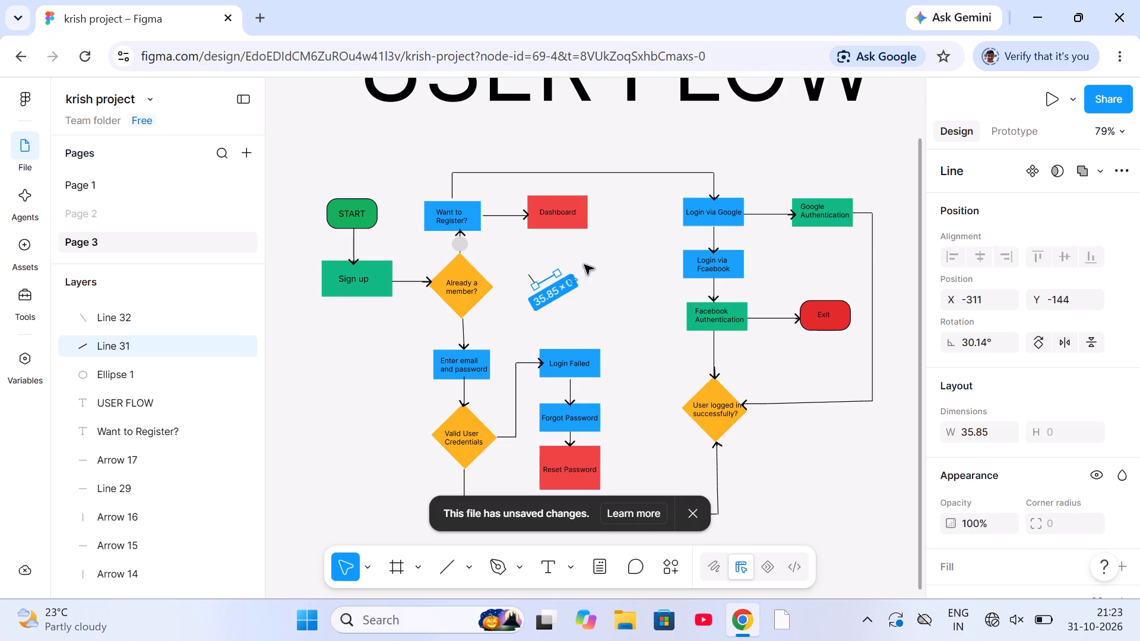
left_click(584, 265)
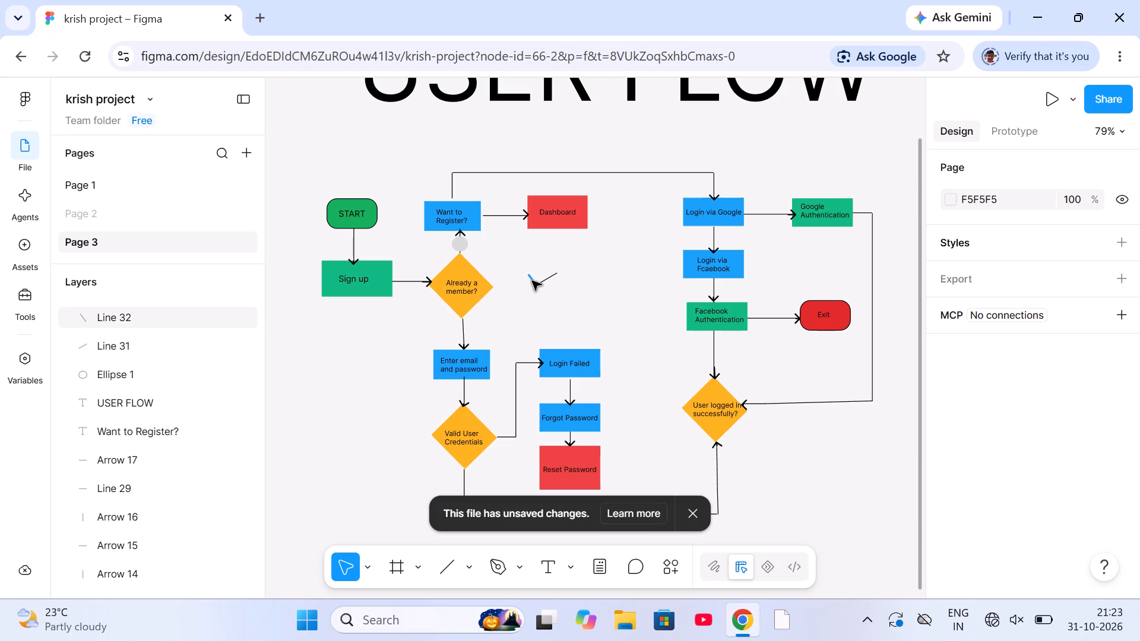
Move the short stroke beside the grey circle to about X -370, Y -192 and shorten it to about 10.
left_click_drag(532, 281, 457, 247)
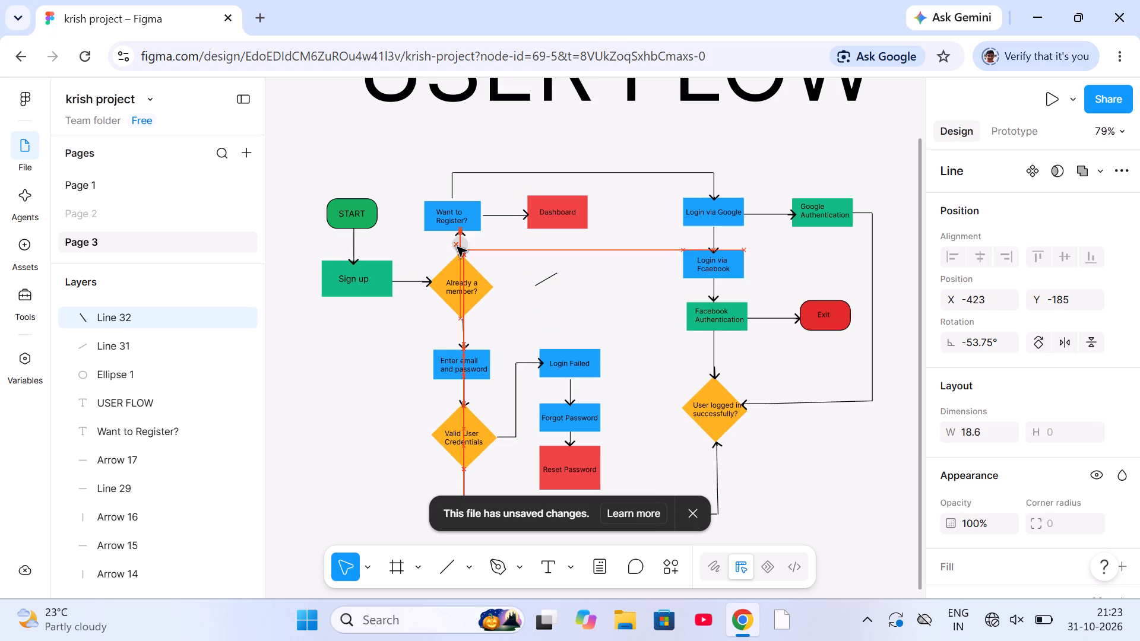
left_click_drag(457, 247, 457, 246)
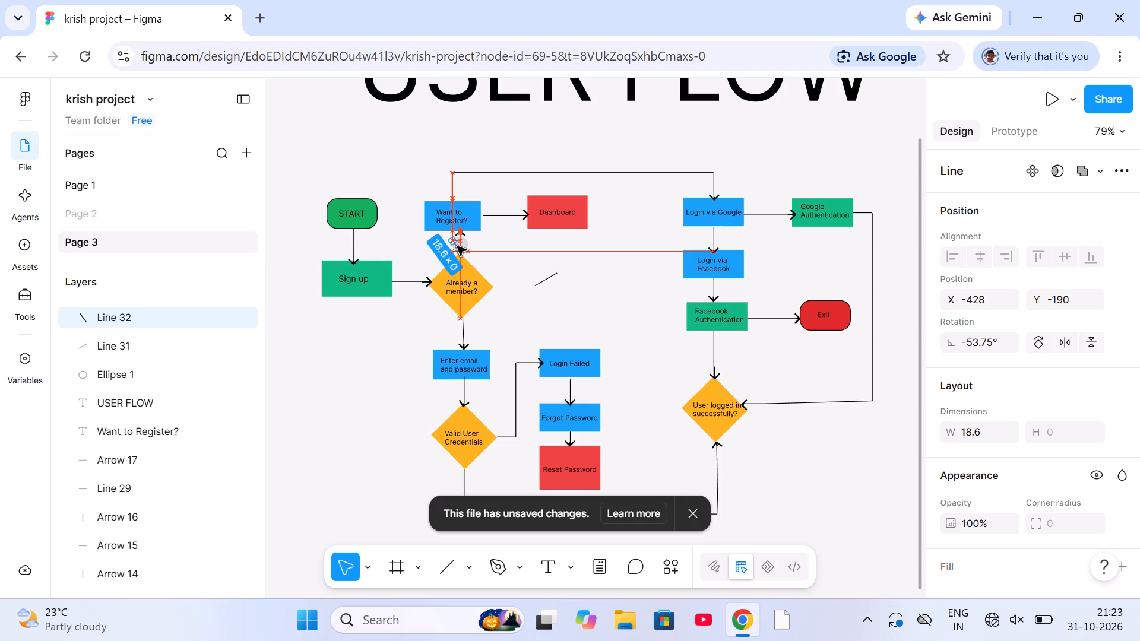
left_click_drag(457, 246, 497, 245)
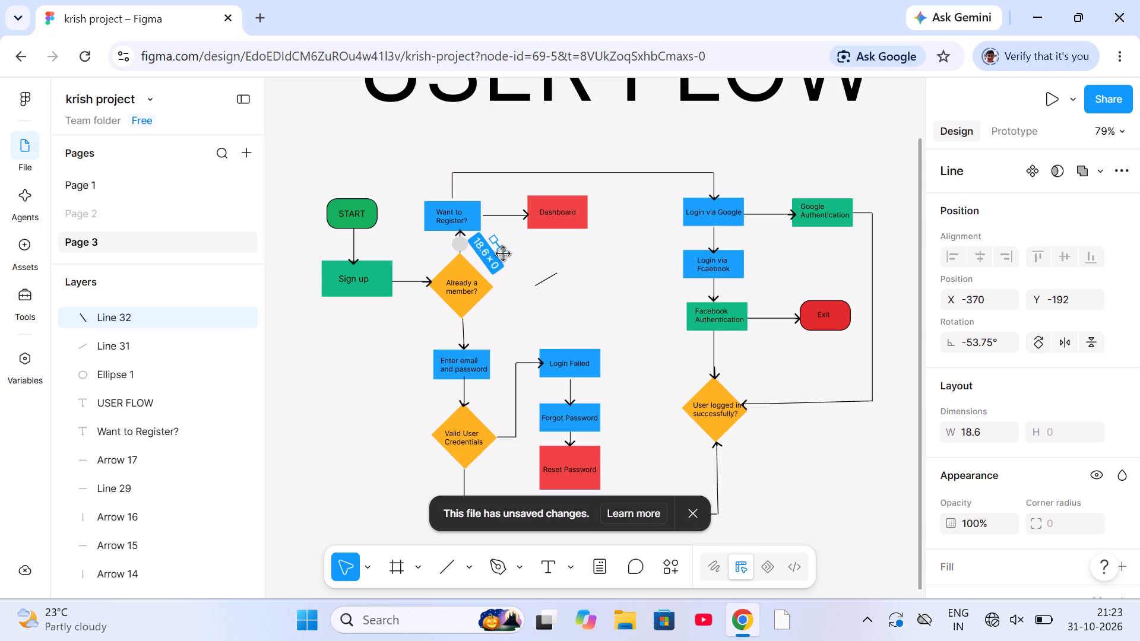
left_click_drag(503, 254, 500, 249)
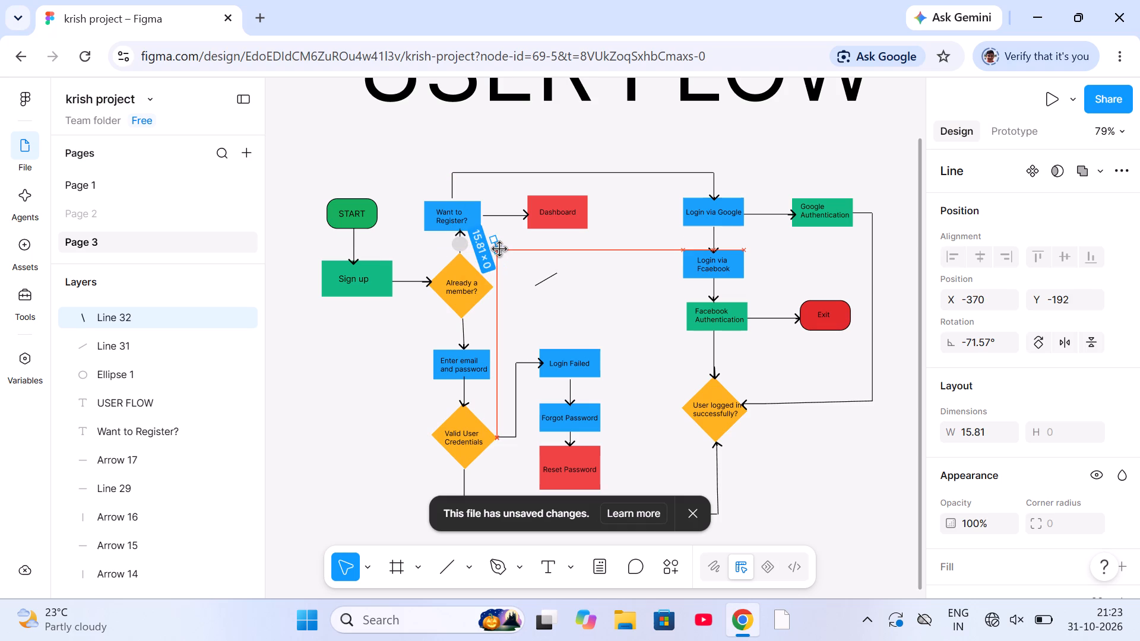
left_click_drag(500, 249, 498, 247)
left_click_drag(530, 248, 524, 242)
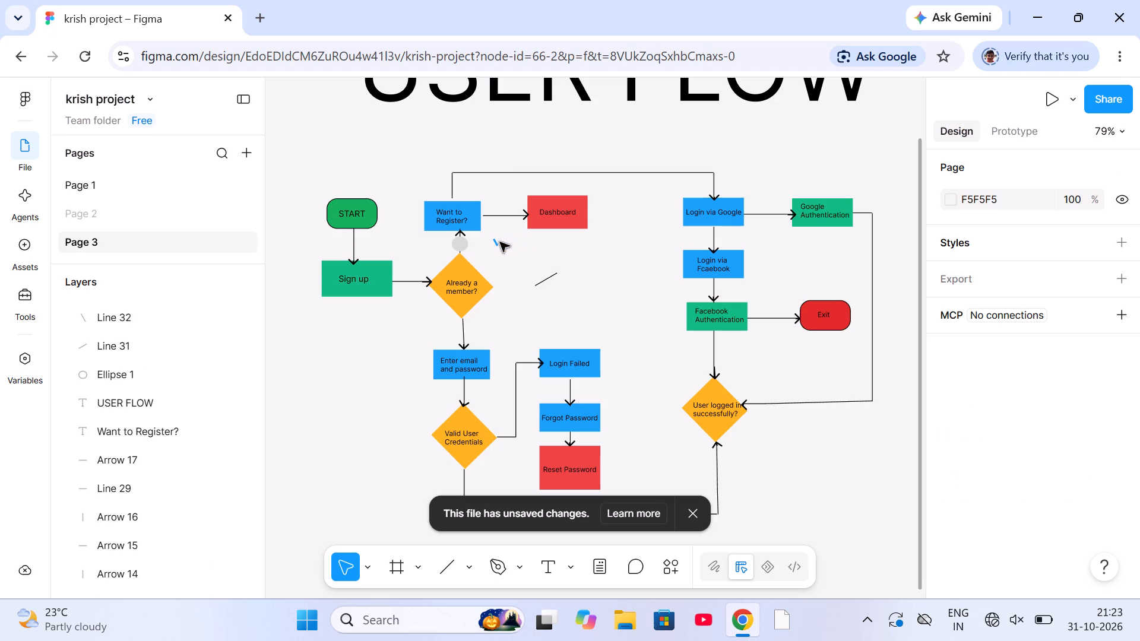
Move the shortened stroke onto the grey circle above the "Already a member?" diamond, at about X -428, Y -186.
left_click(499, 242)
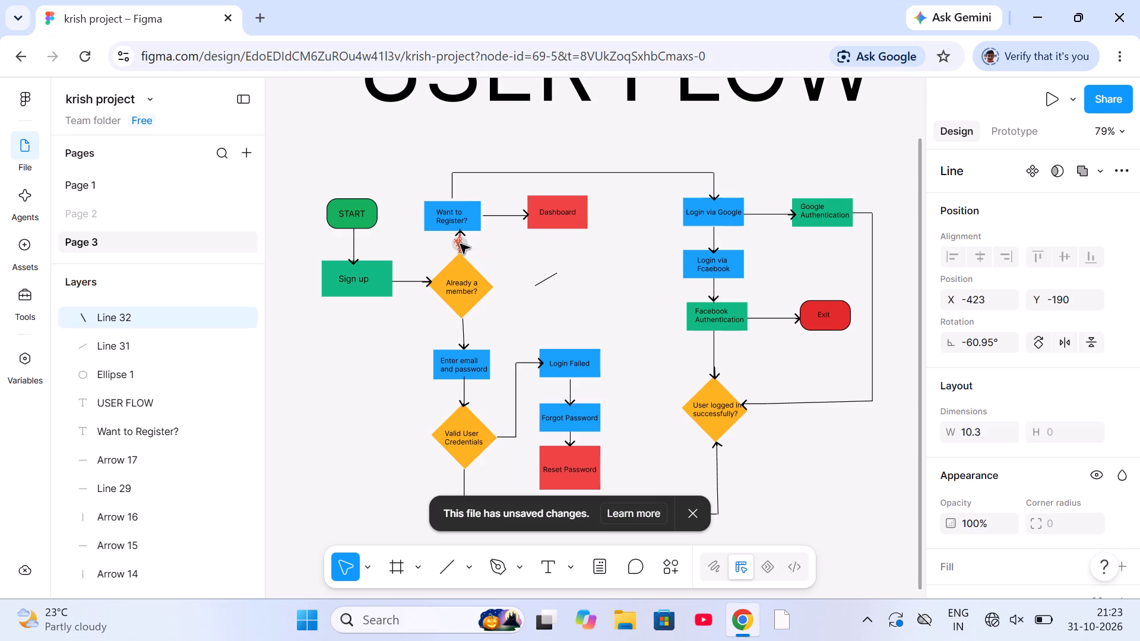
left_click(459, 246)
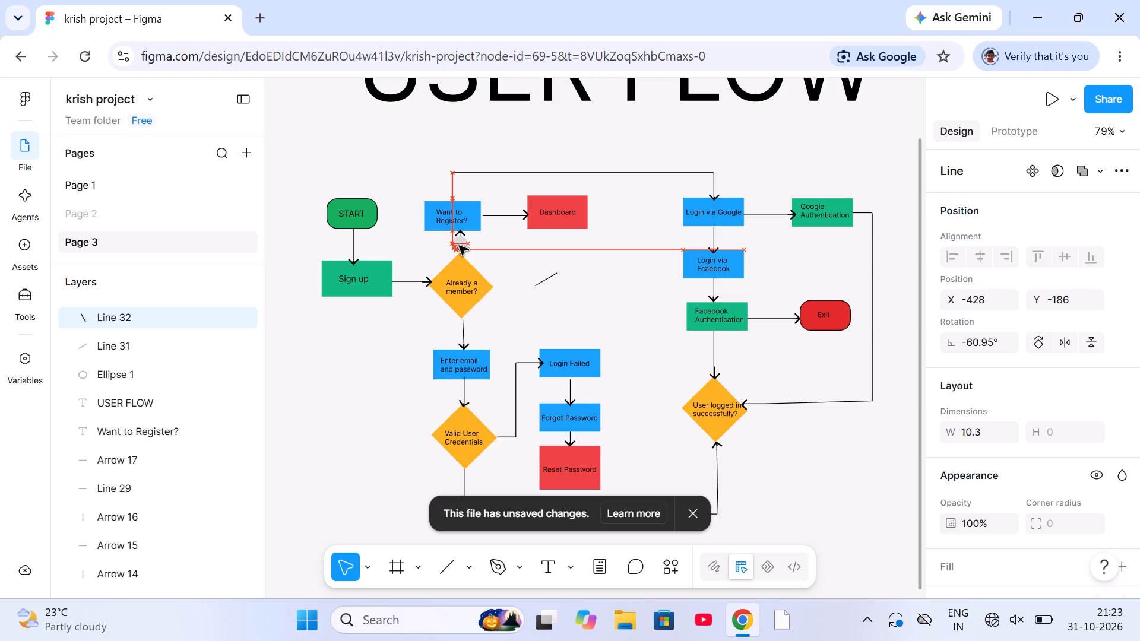
left_click(512, 251)
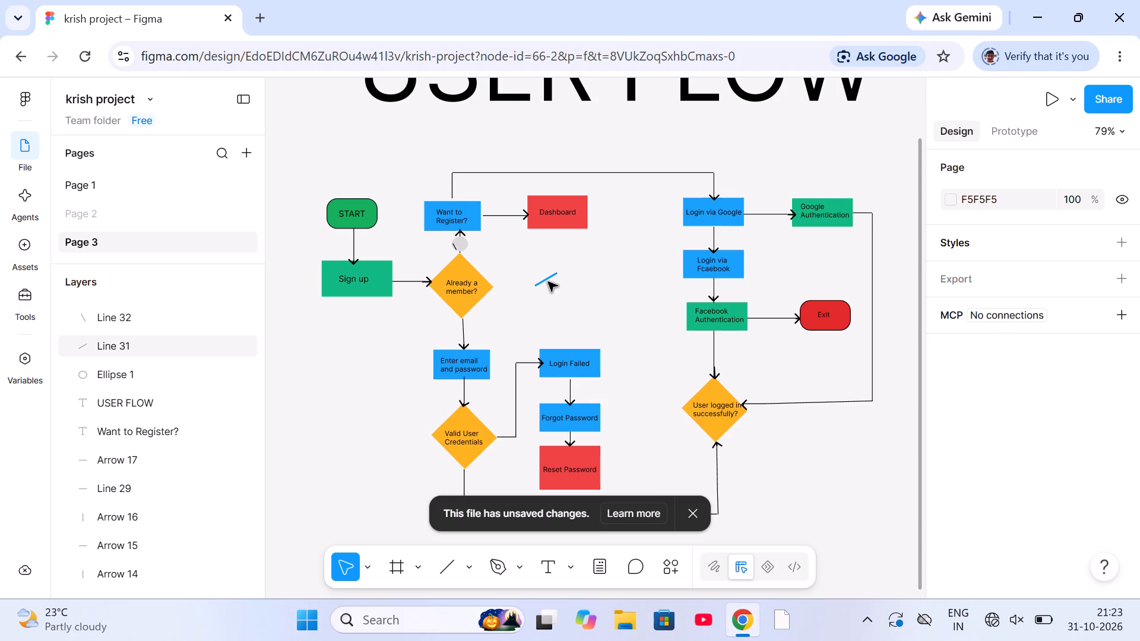
Bring the longer rising line beside the grey circle, at about X -388, Y -181, and shorten it to about 22.
left_click_drag(548, 282, 468, 240)
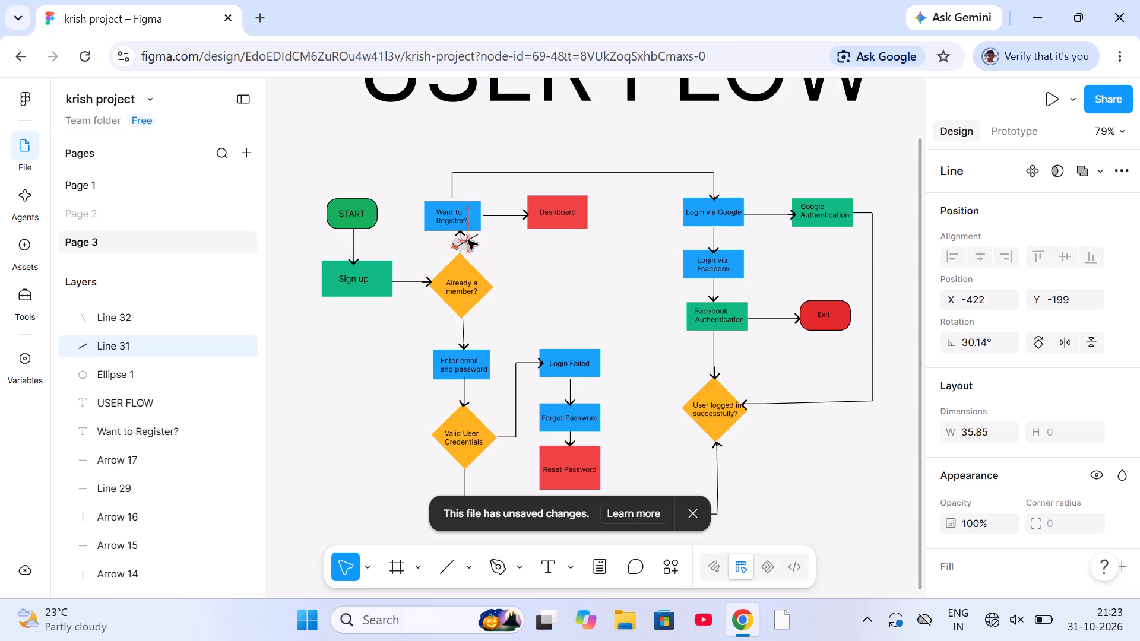
left_click_drag(468, 240, 471, 244)
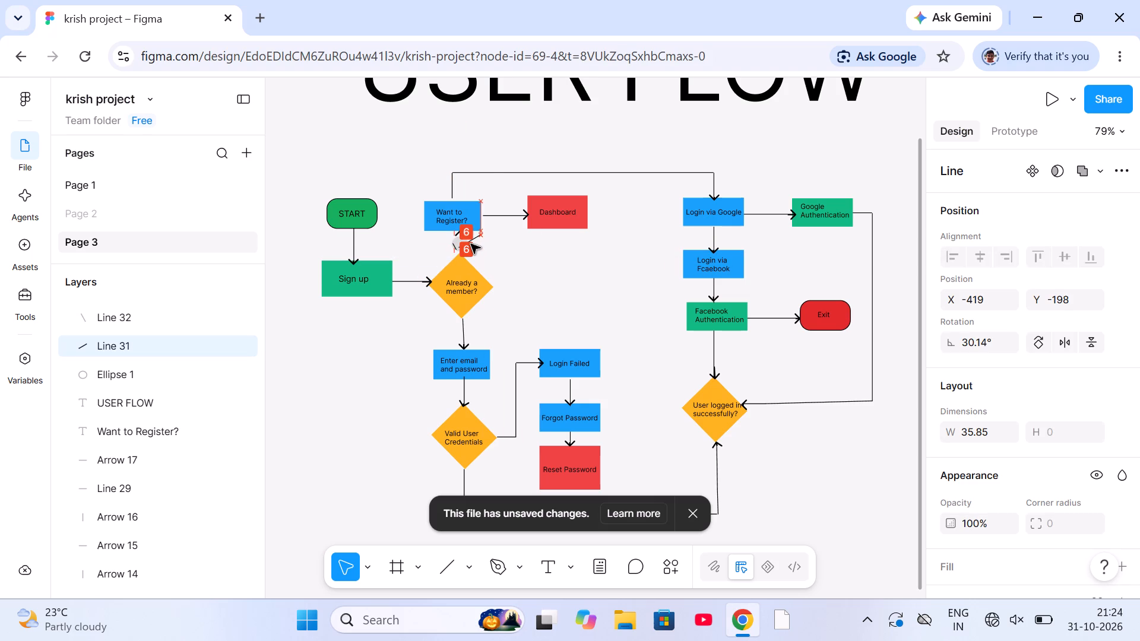
left_click_drag(471, 244, 471, 246)
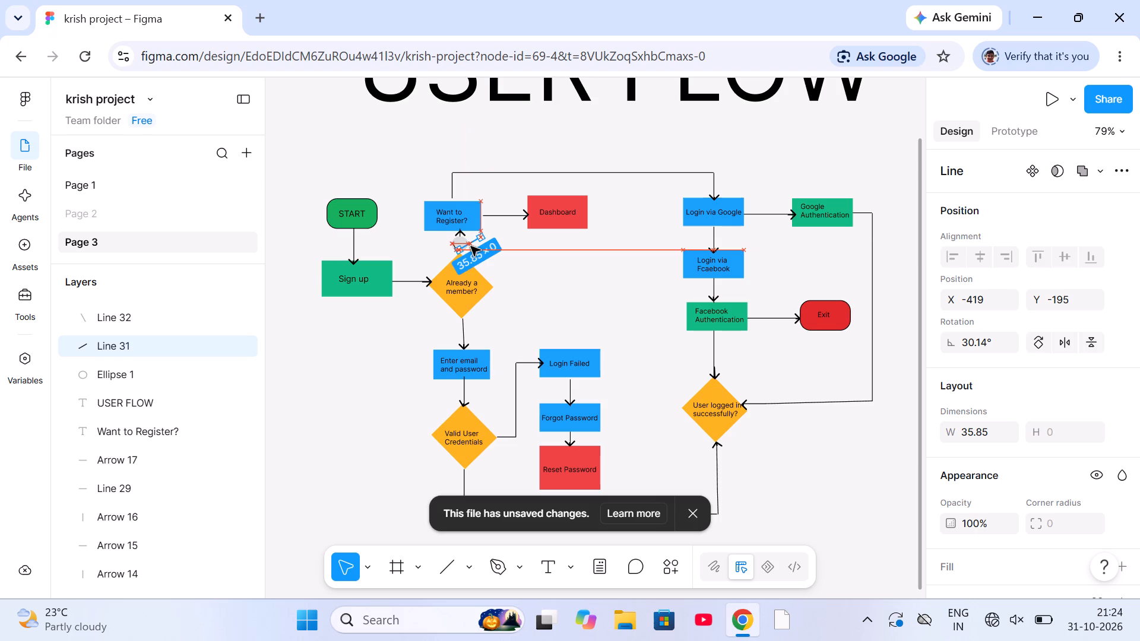
left_click_drag(471, 246, 493, 251)
left_click(536, 271)
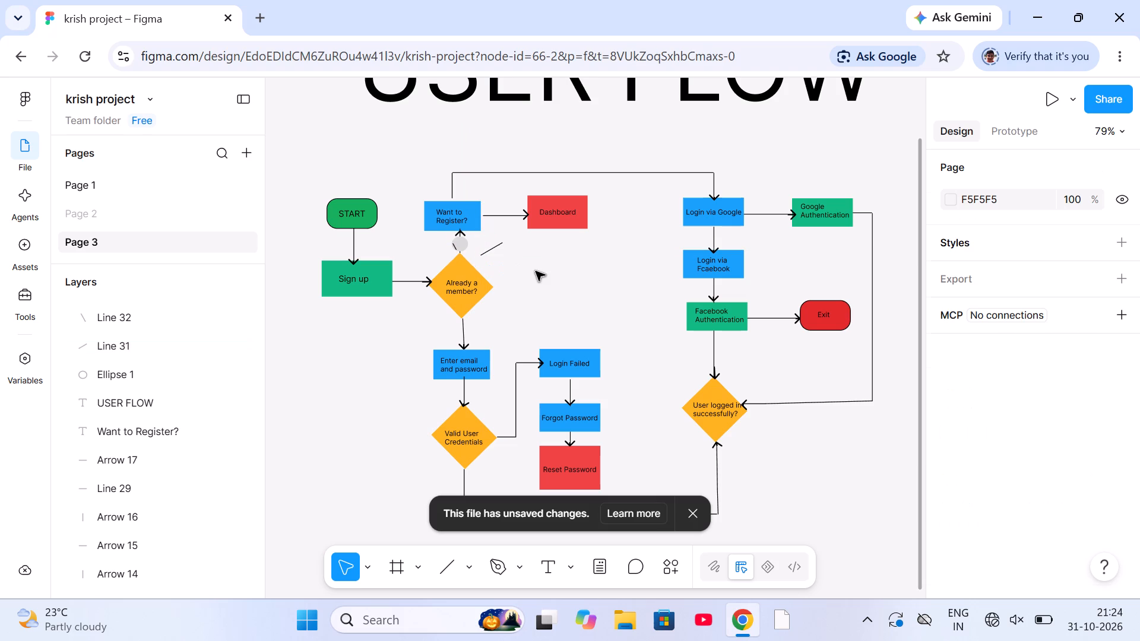
left_click(503, 243)
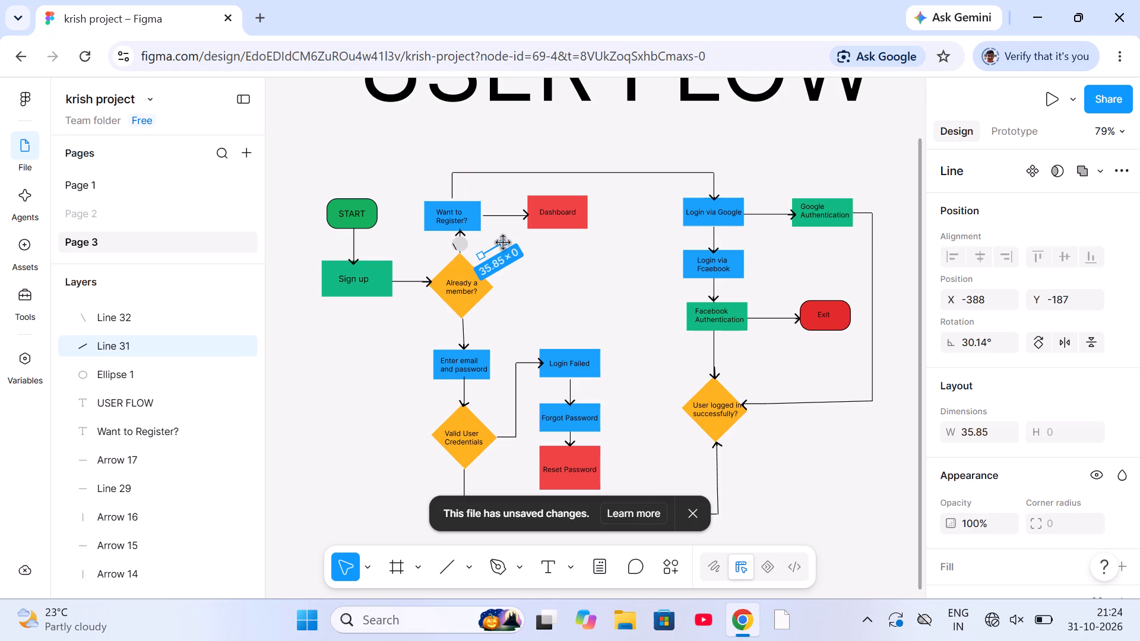
left_click_drag(503, 243, 498, 247)
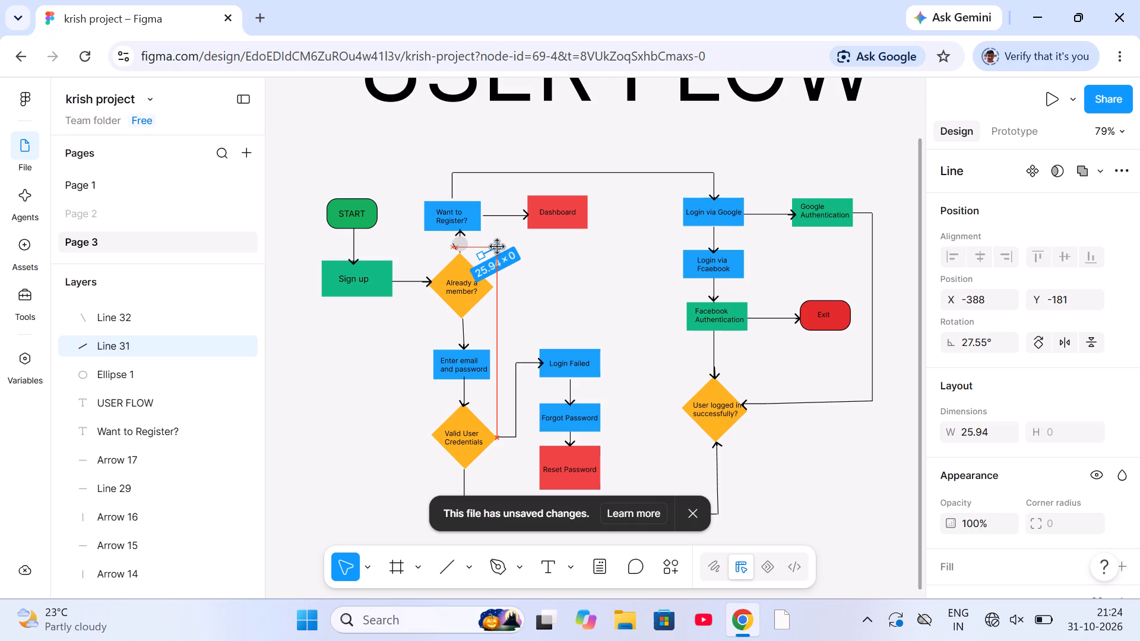
left_click_drag(498, 247, 495, 247)
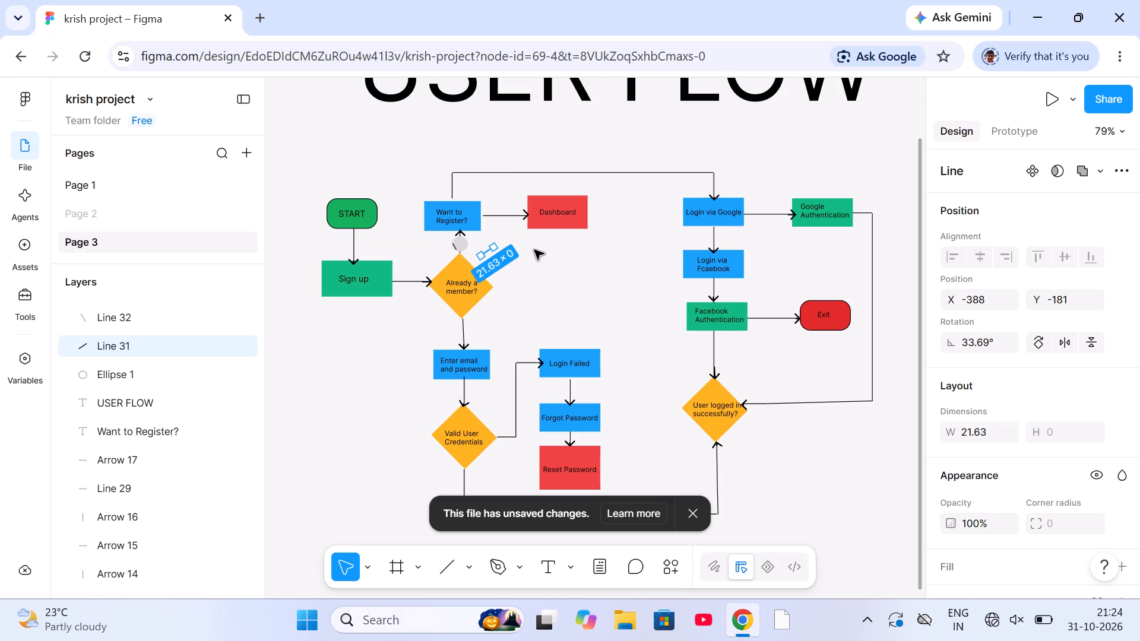
left_click(534, 250)
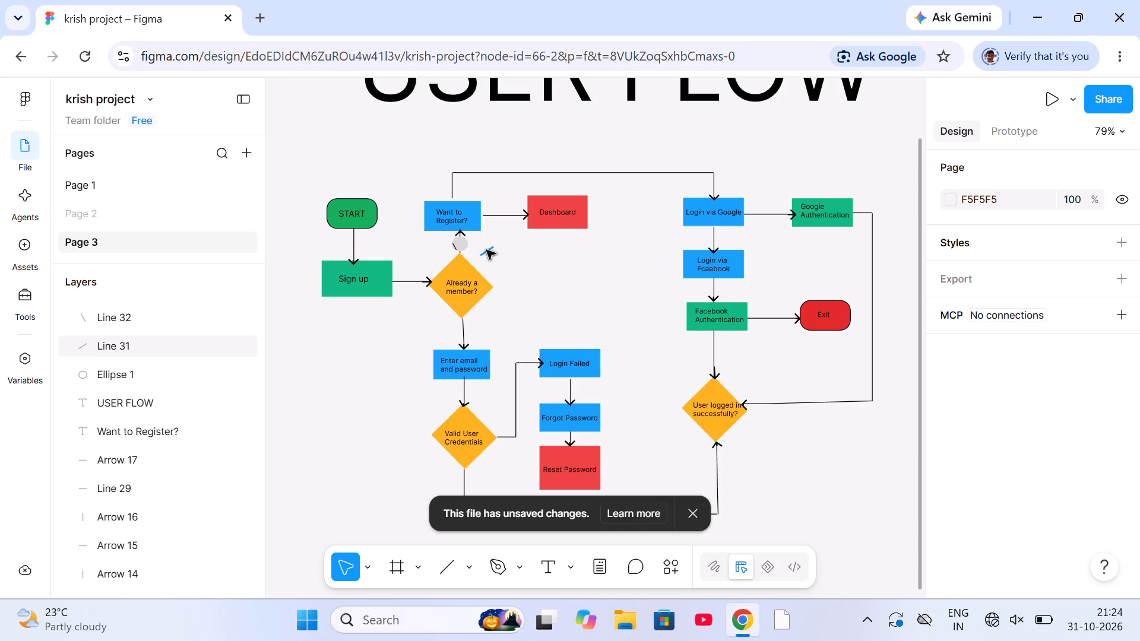
Move the shortened rising line onto the grey circle at about X -423, Y -189 so it meets the short stroke's lower end.
left_click_drag(486, 250, 467, 243)
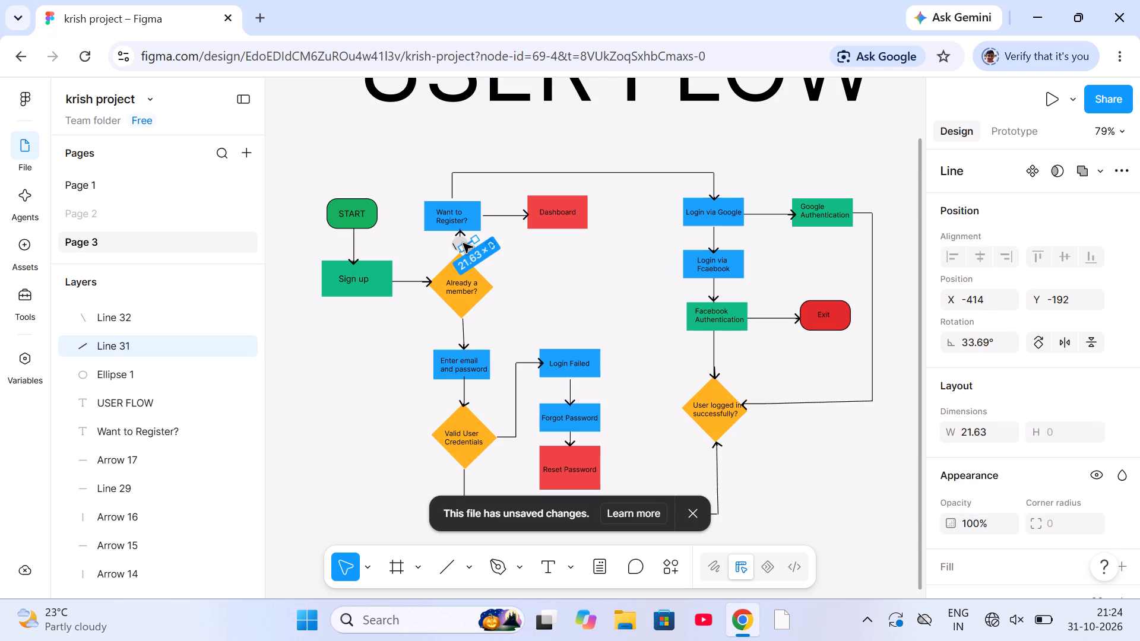
left_click(463, 243)
left_click(460, 243)
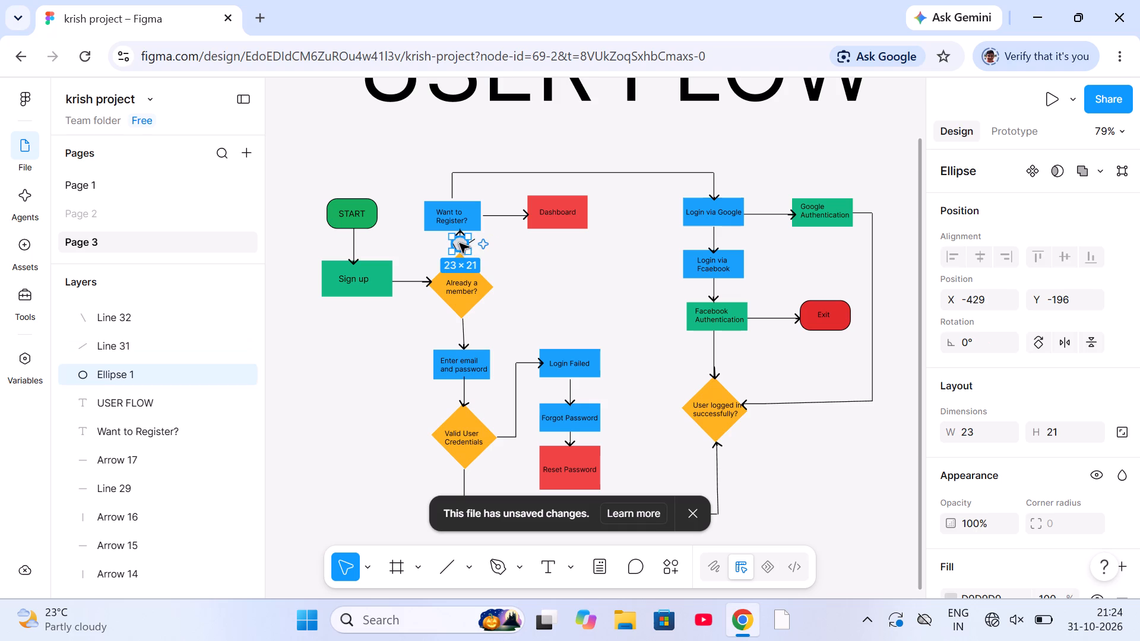
left_click(508, 256)
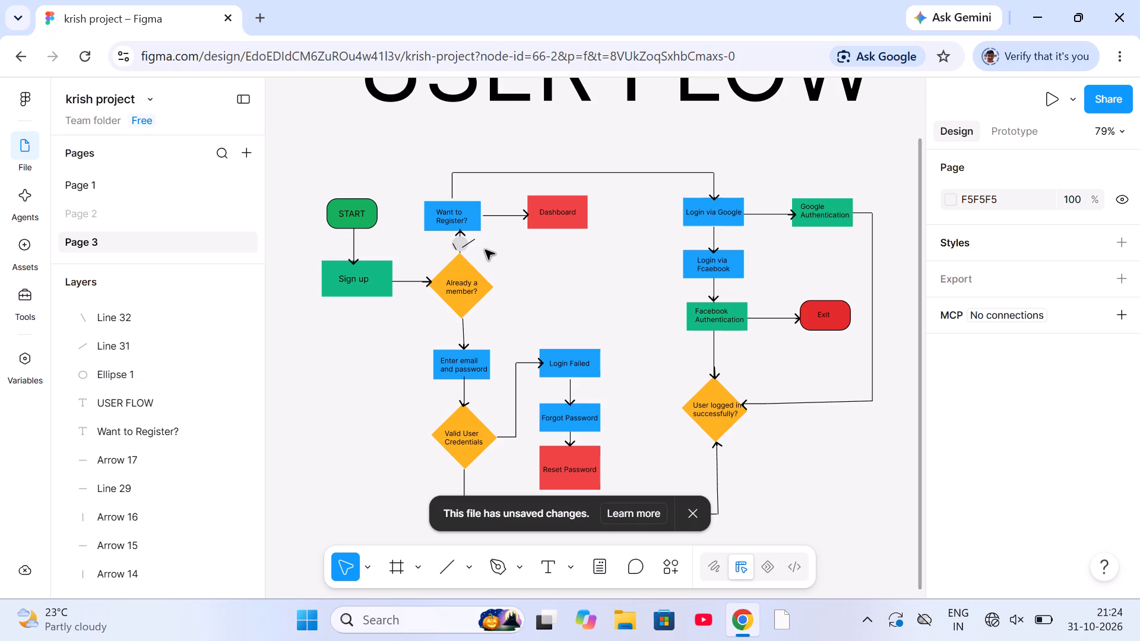
left_click(474, 240)
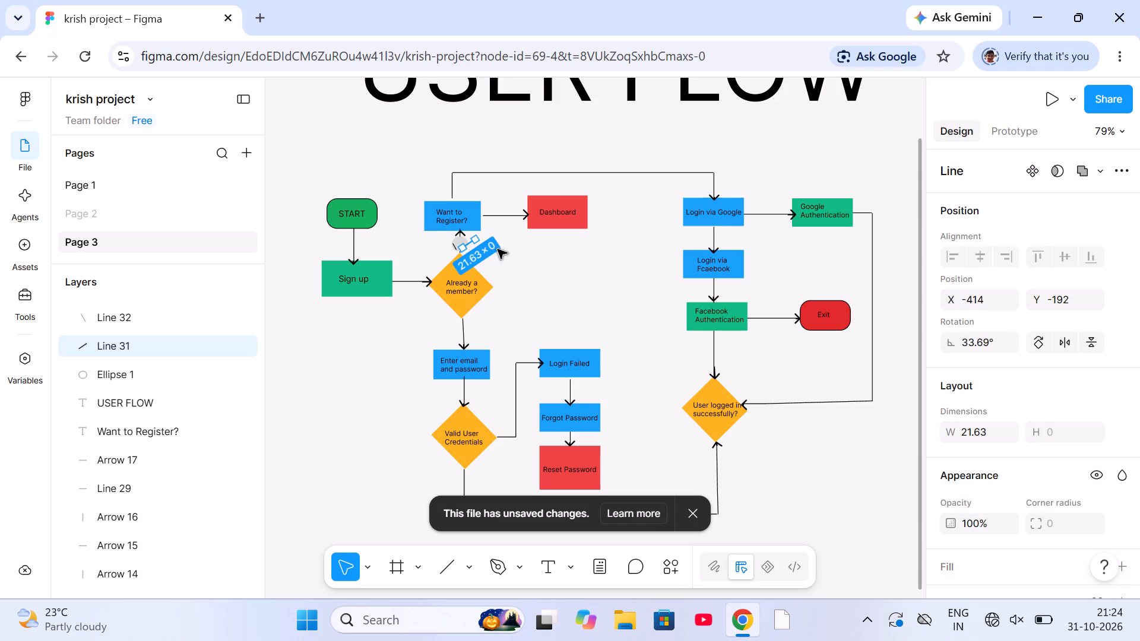
left_click(518, 255)
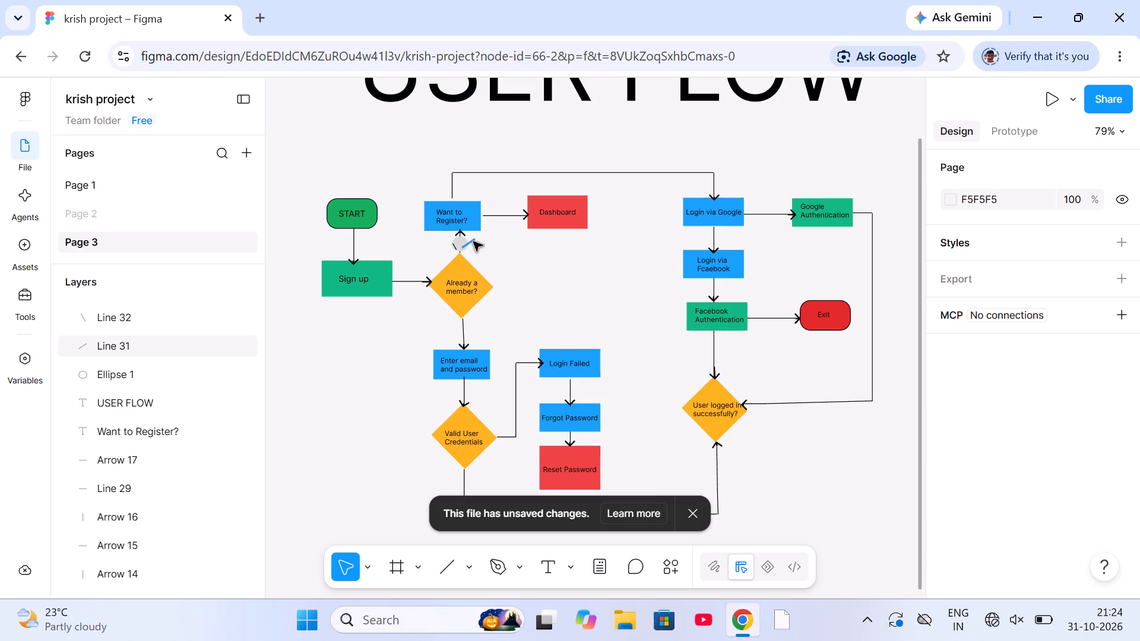
left_click_drag(473, 242, 467, 244)
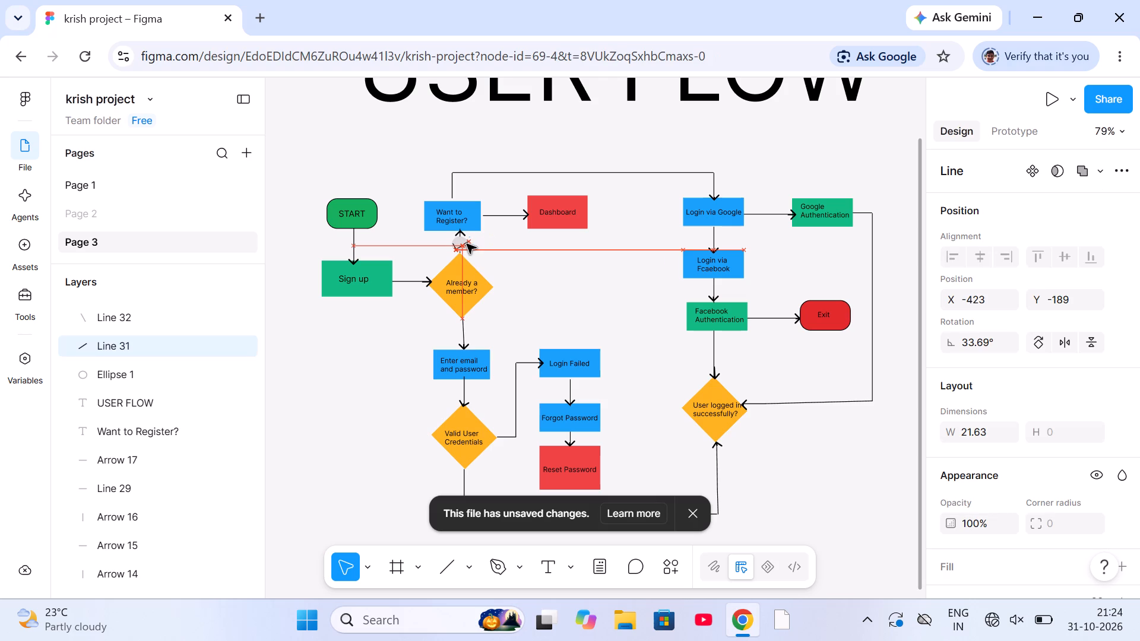
left_click(531, 257)
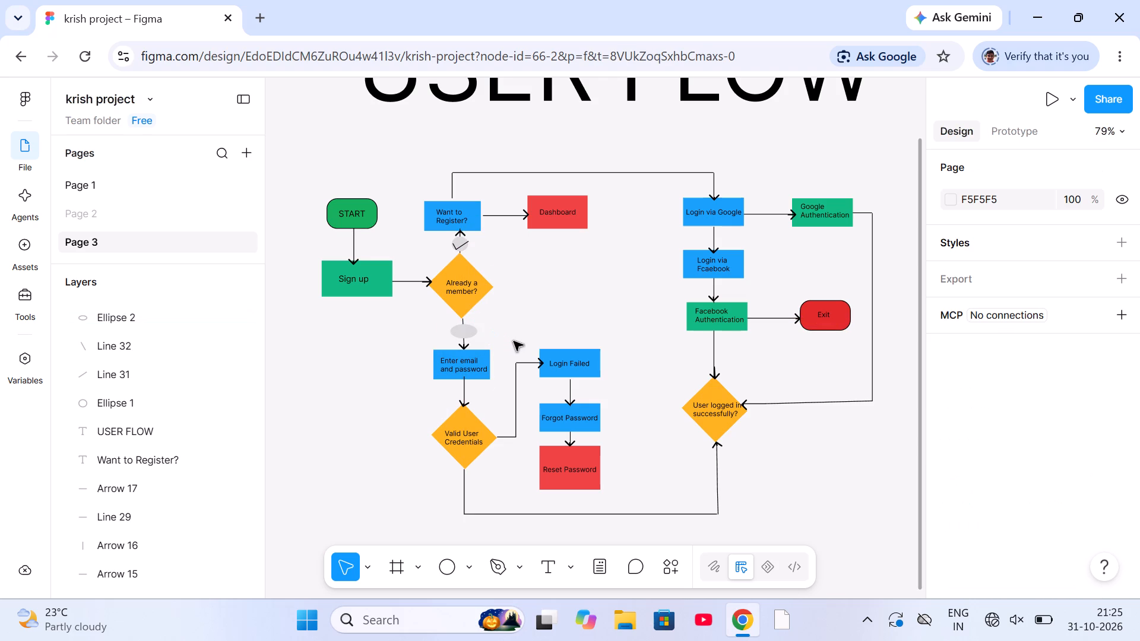
Reposition the grey circle above the "Already a member?" diamond to about X -424, Y -191.
left_click(462, 240)
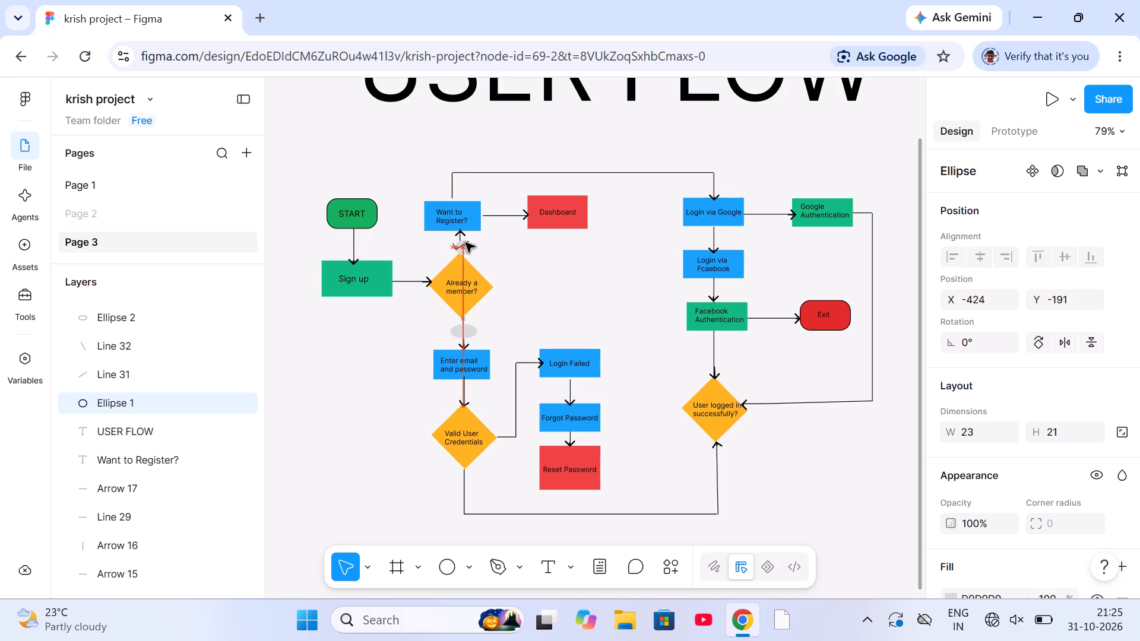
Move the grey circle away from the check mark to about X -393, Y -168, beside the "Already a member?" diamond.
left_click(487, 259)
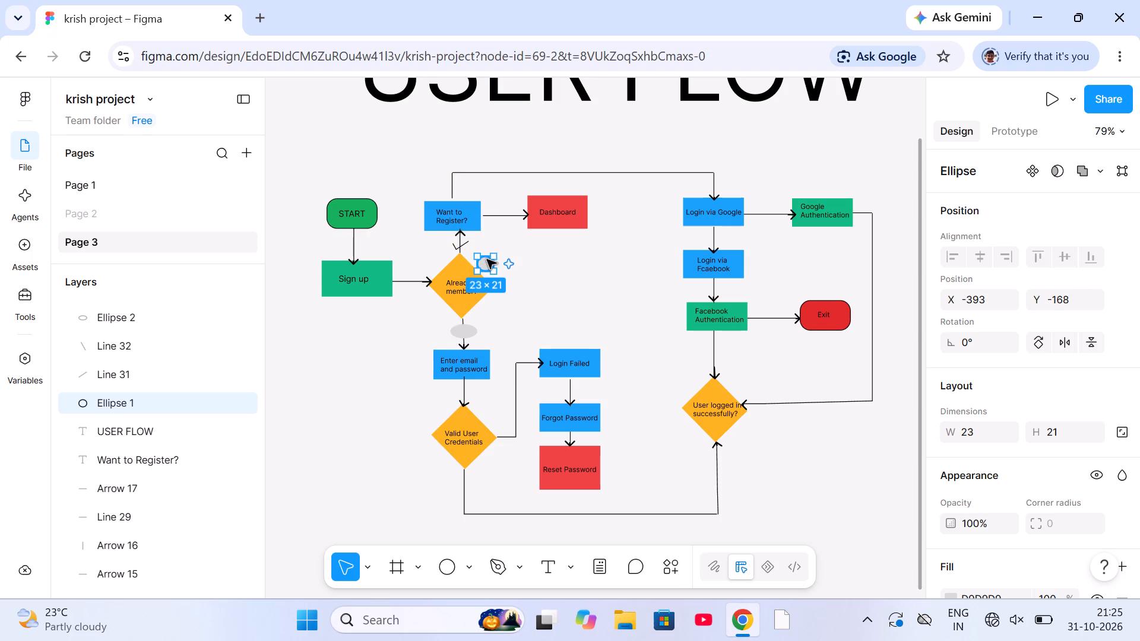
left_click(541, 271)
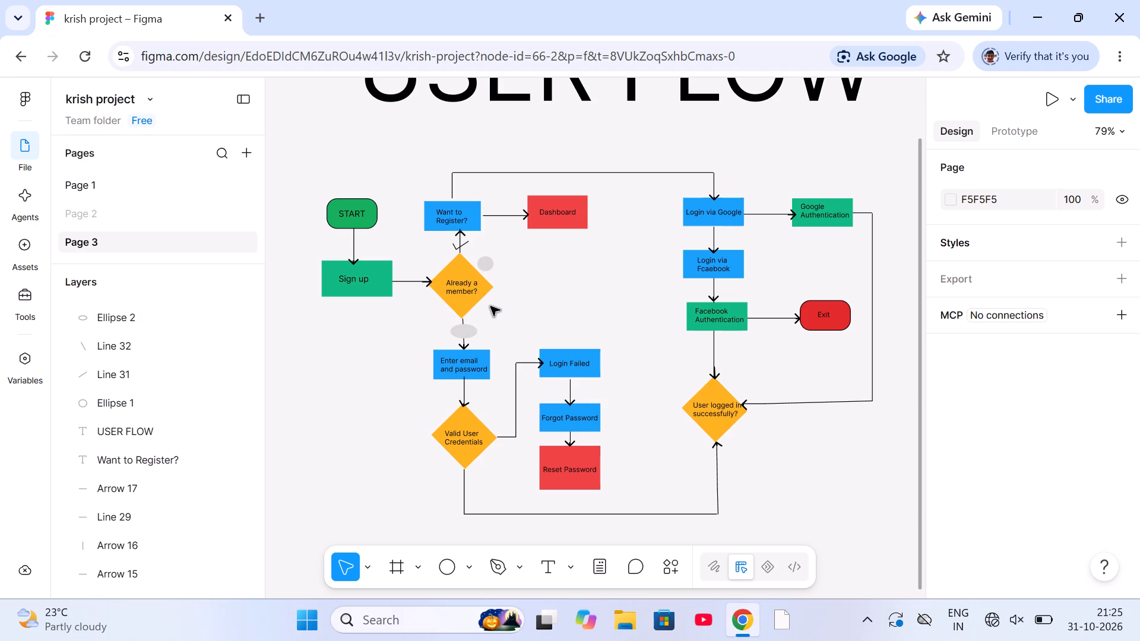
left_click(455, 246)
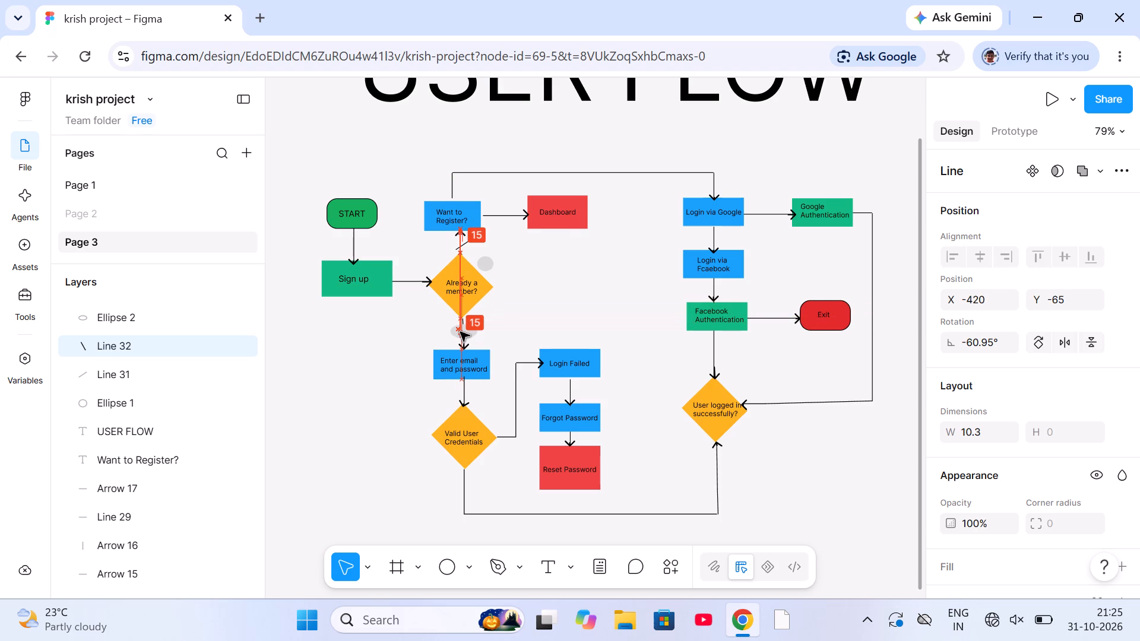
Place the short stroke on the grey ellipse below the "Already a member?" diamond, at about X -423, Y -64.
left_click(458, 333)
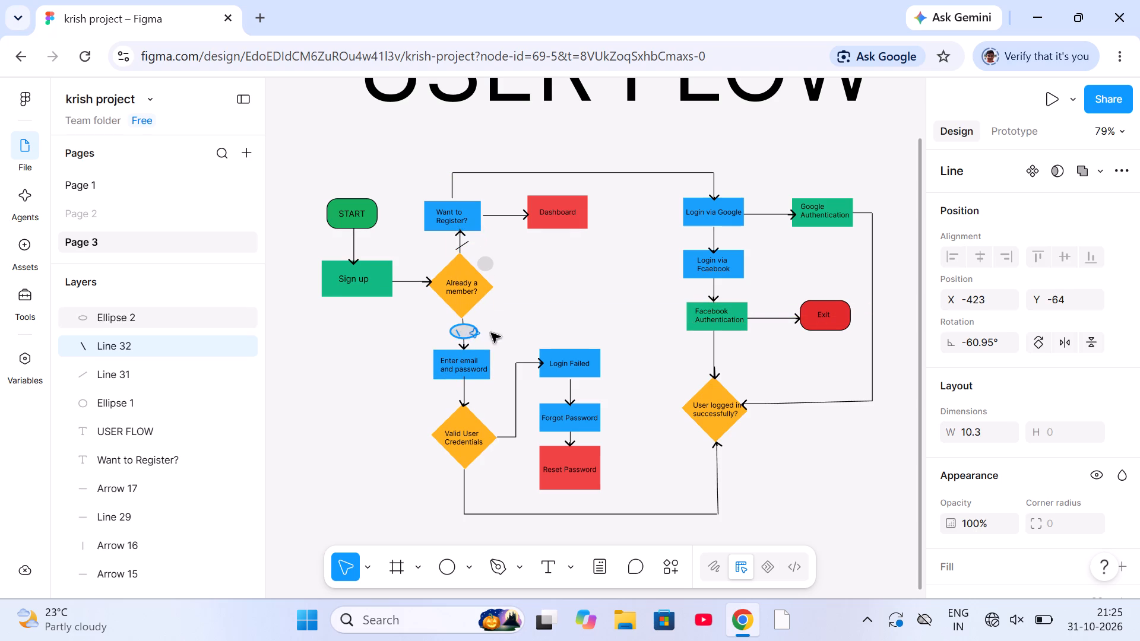
left_click(508, 323)
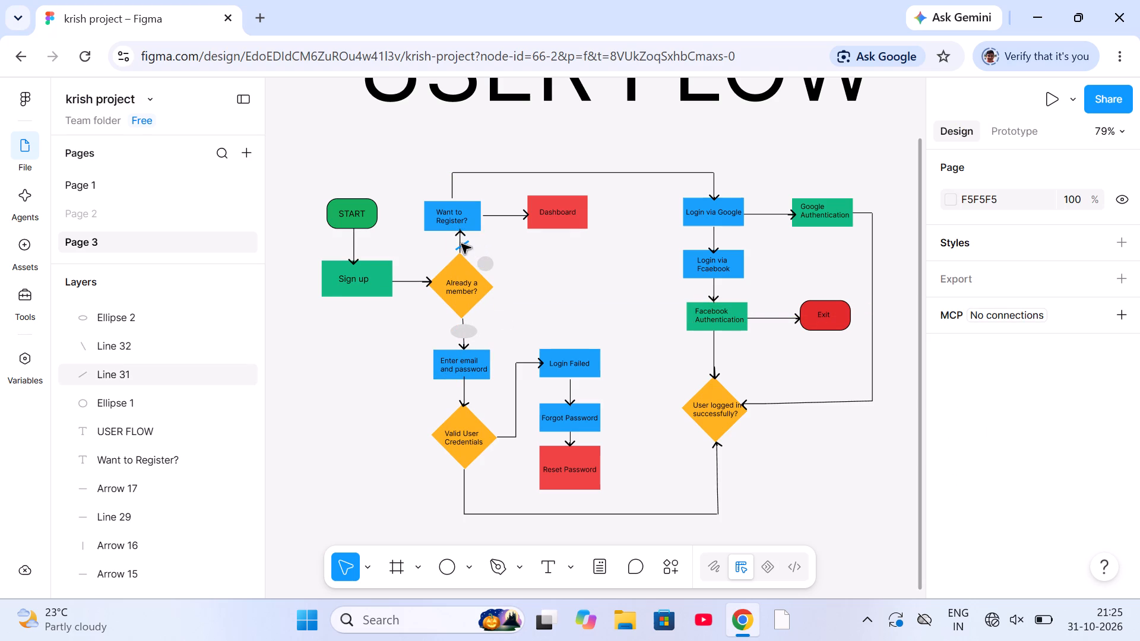
Move the longer rising line from above the "Already a member?" diamond onto the grey ellipse below it.
left_click_drag(461, 244, 468, 328)
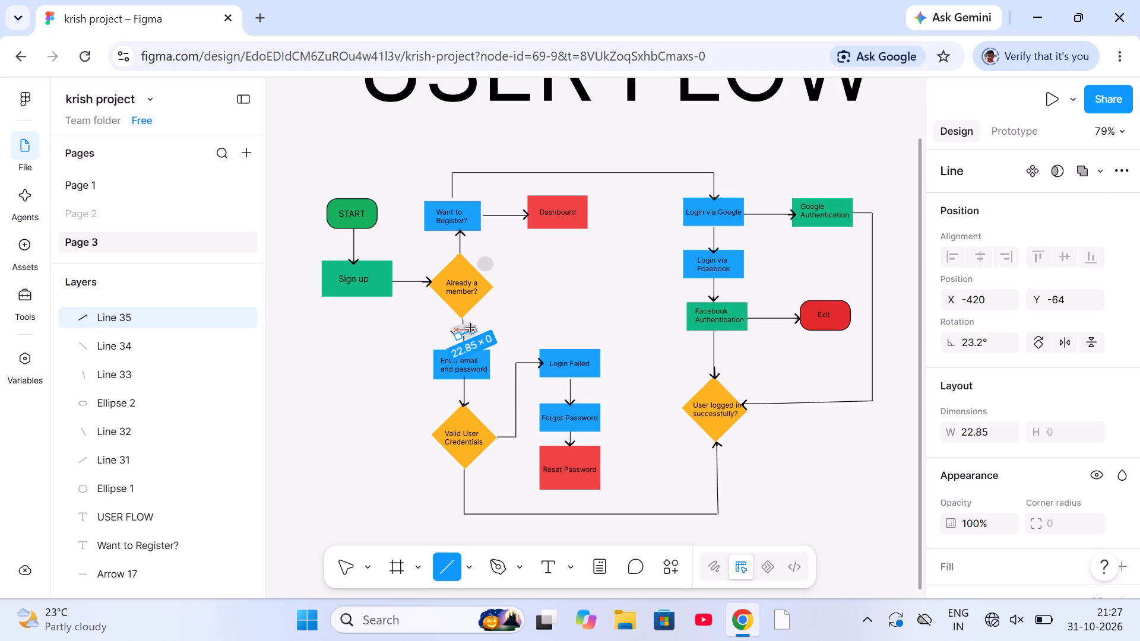
Draw the check mark's rising line, about 25 long at about 32°, on the grey circle below the "Already a member?" diamond.
left_click(471, 328)
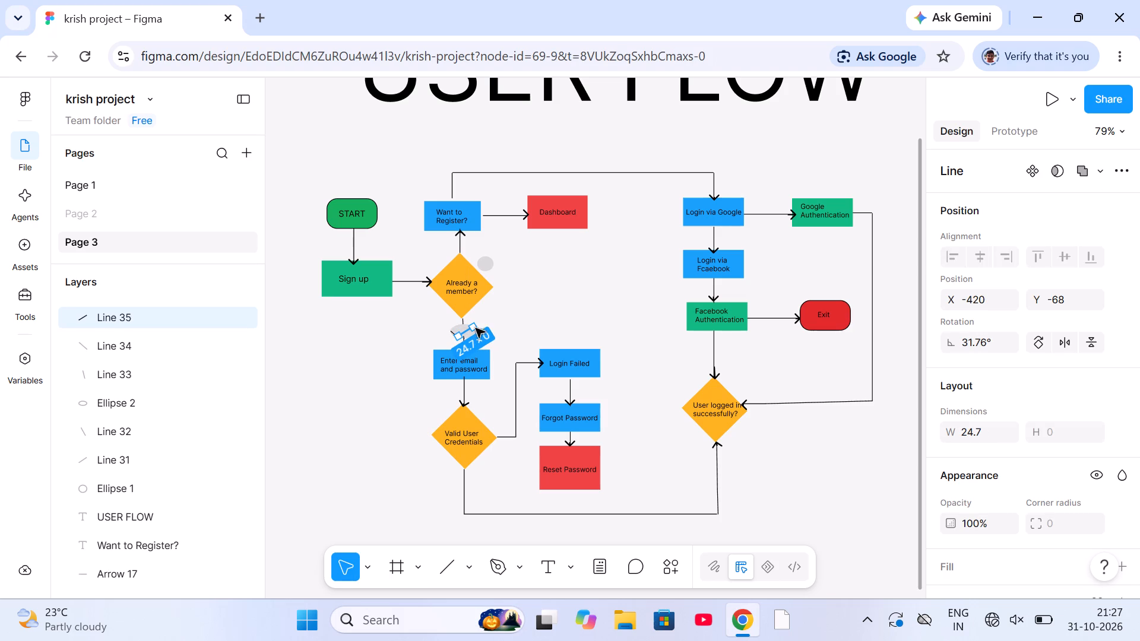
left_click(506, 332)
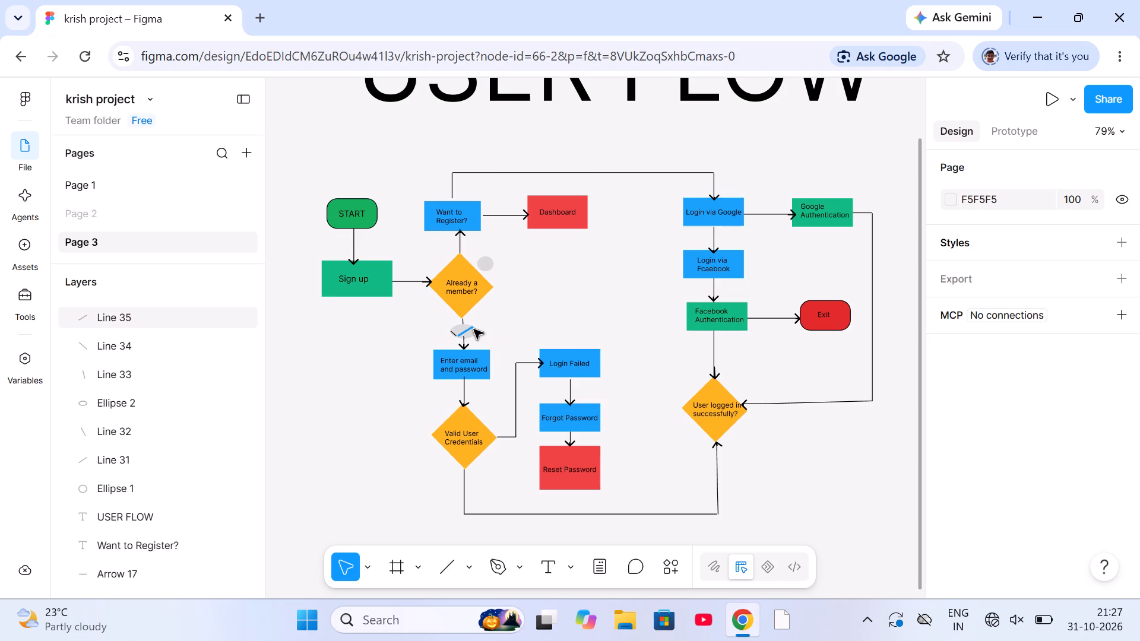
Move the new rising line to about X -423, Y -70, joining the short stroke on the grey circle above "Enter email and password".
left_click(474, 329)
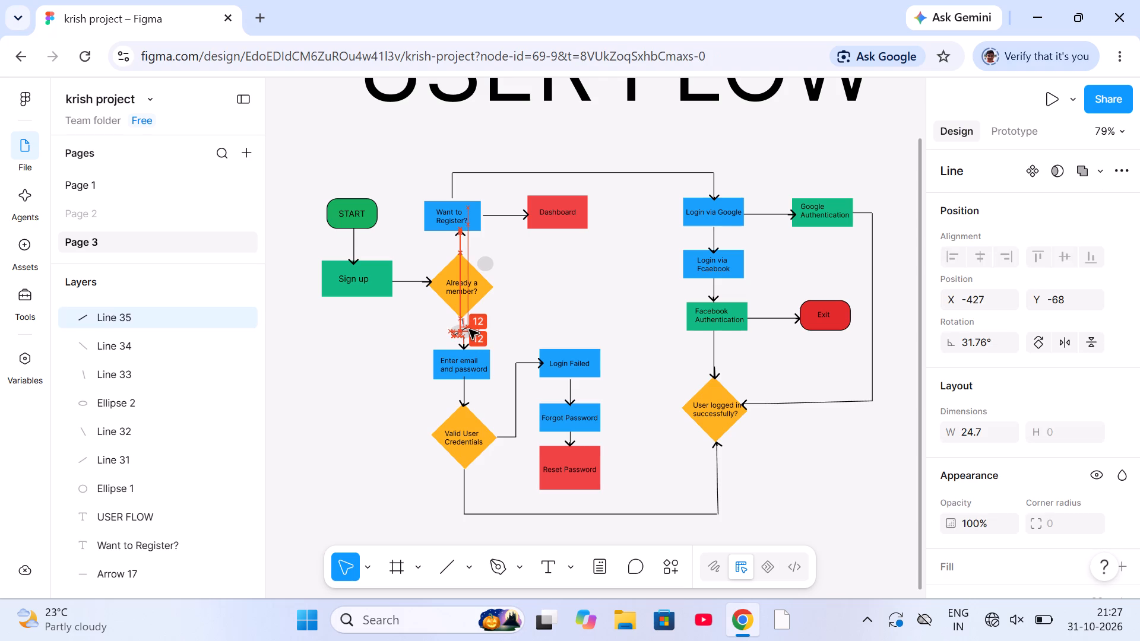
left_click(471, 331)
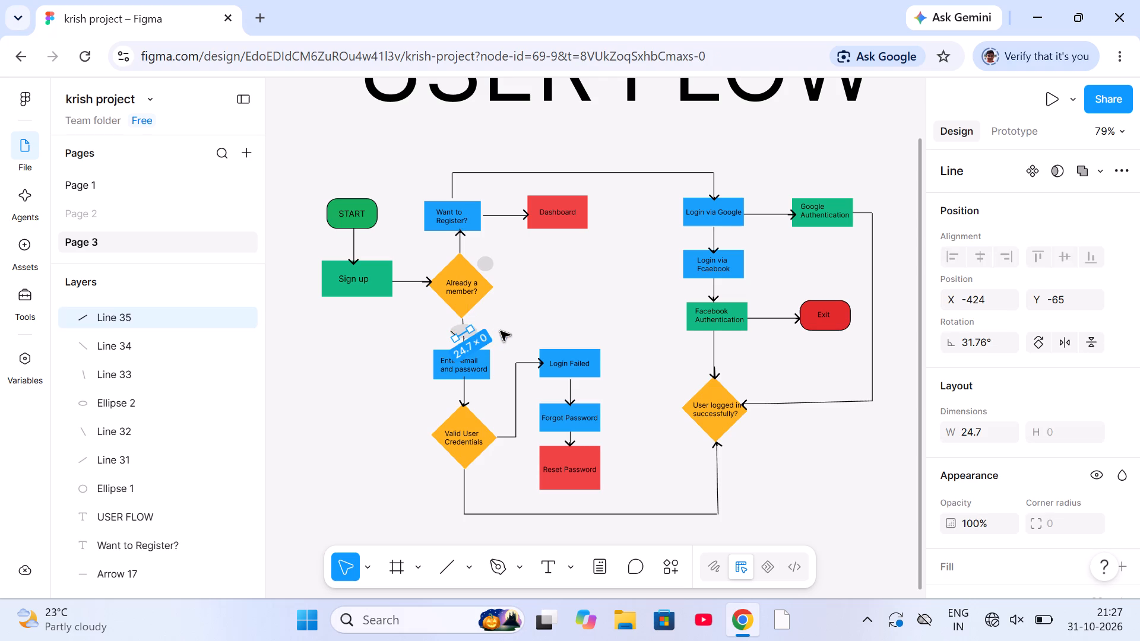
left_click(501, 331)
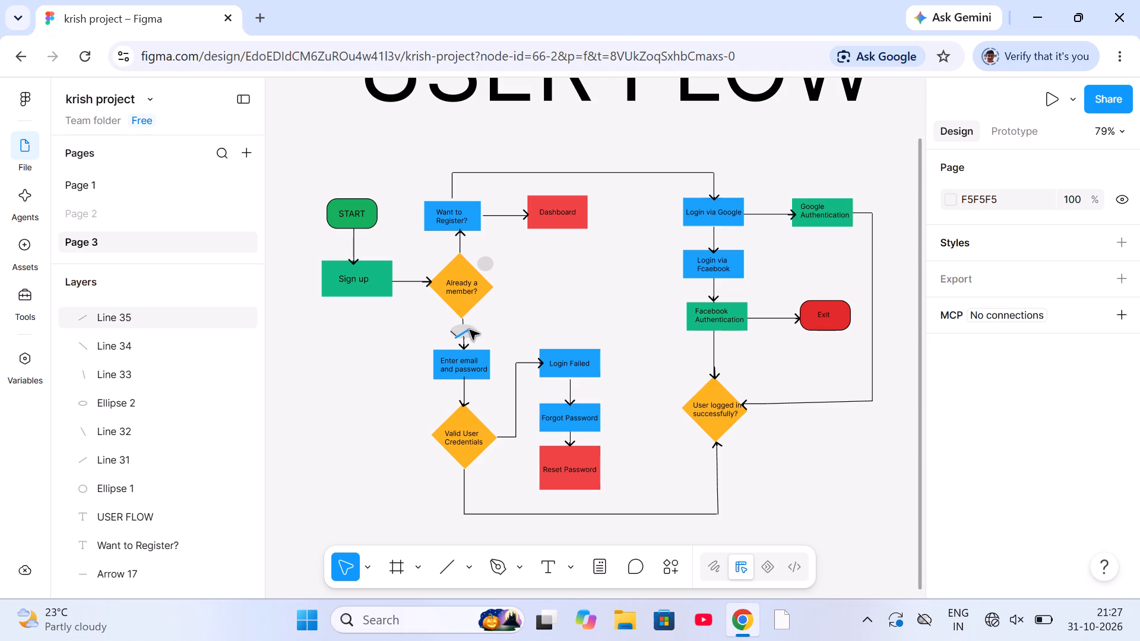
left_click_drag(471, 331, 476, 328)
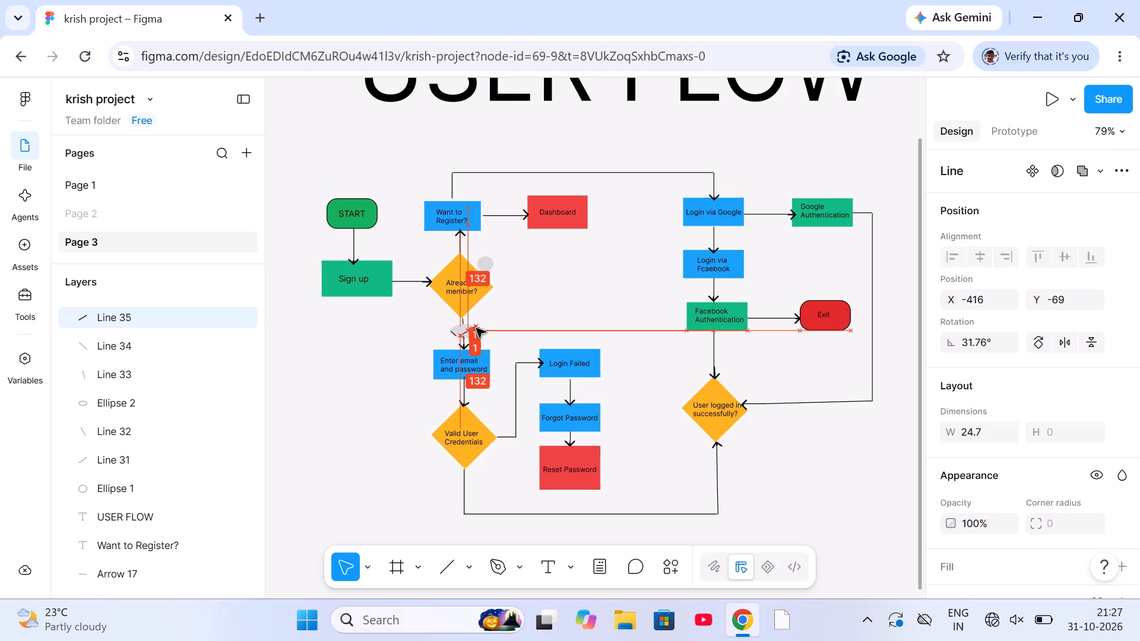
left_click_drag(476, 328, 477, 326)
left_click(477, 326)
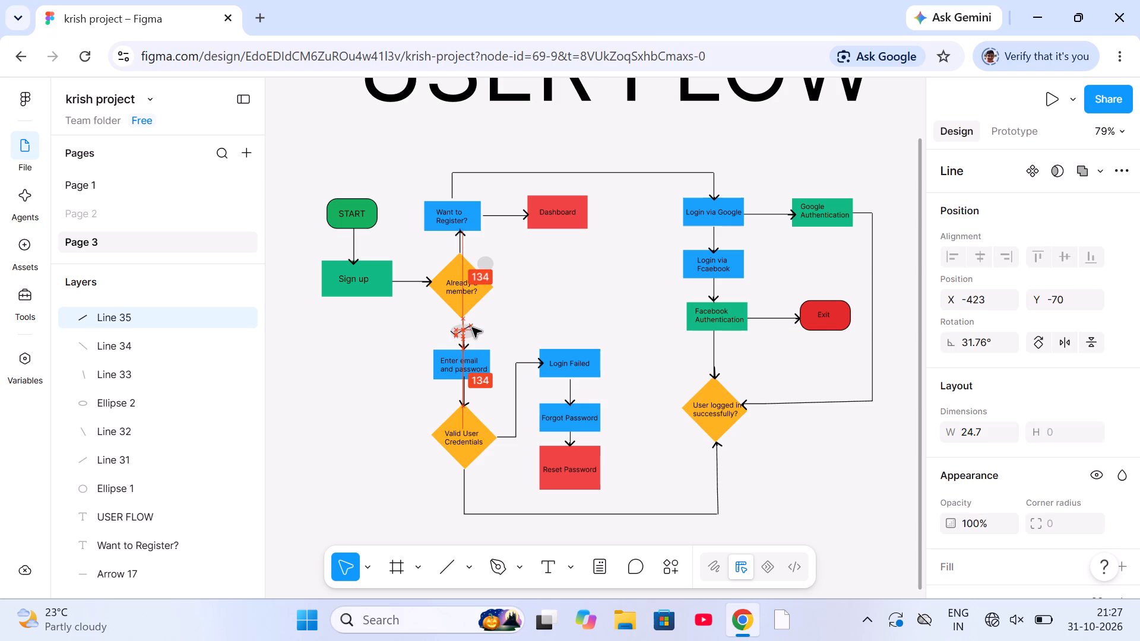
left_click(472, 328)
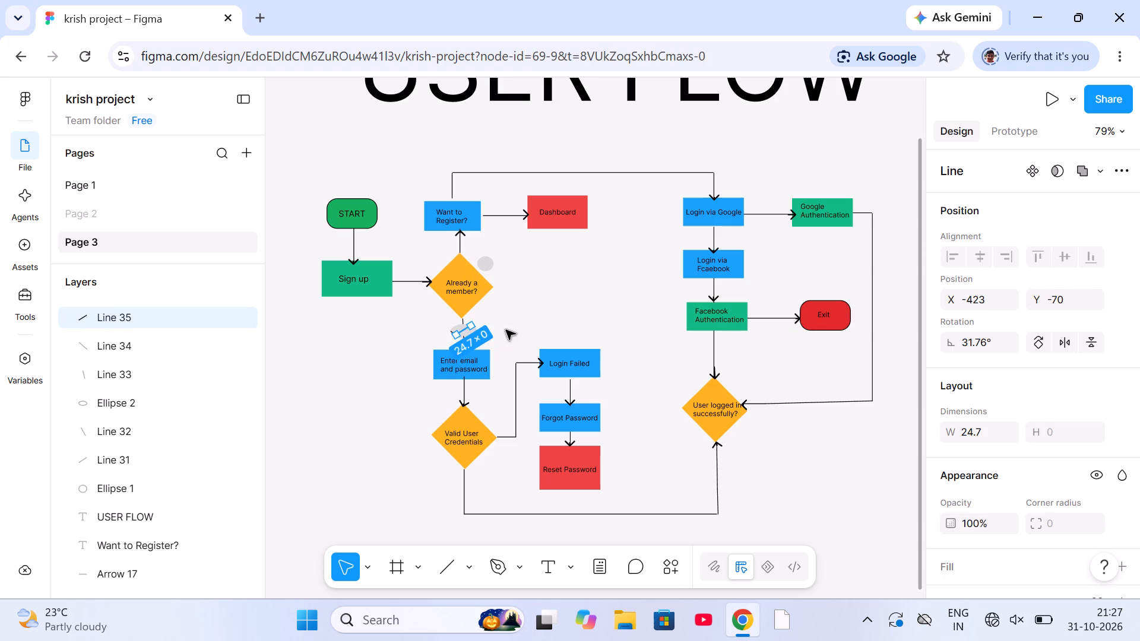
Move the rising line on the ellipse below "Already a member?" to about X -422, Y -67 so it forms a check mark.
left_click(507, 330)
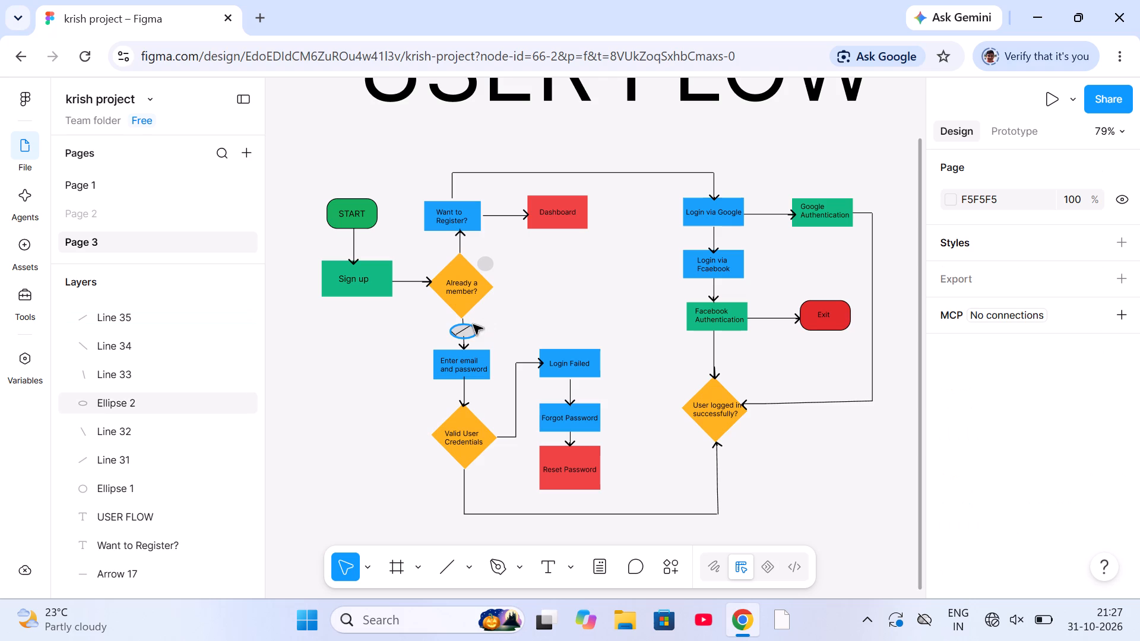
left_click(468, 331)
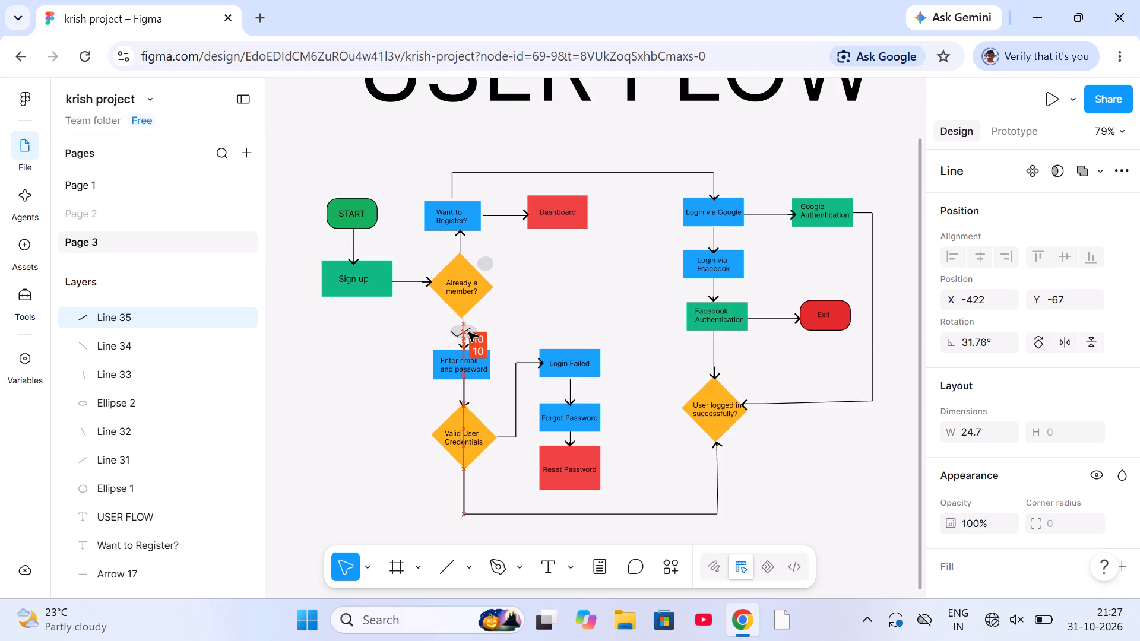
left_click(470, 332)
left_click(498, 319)
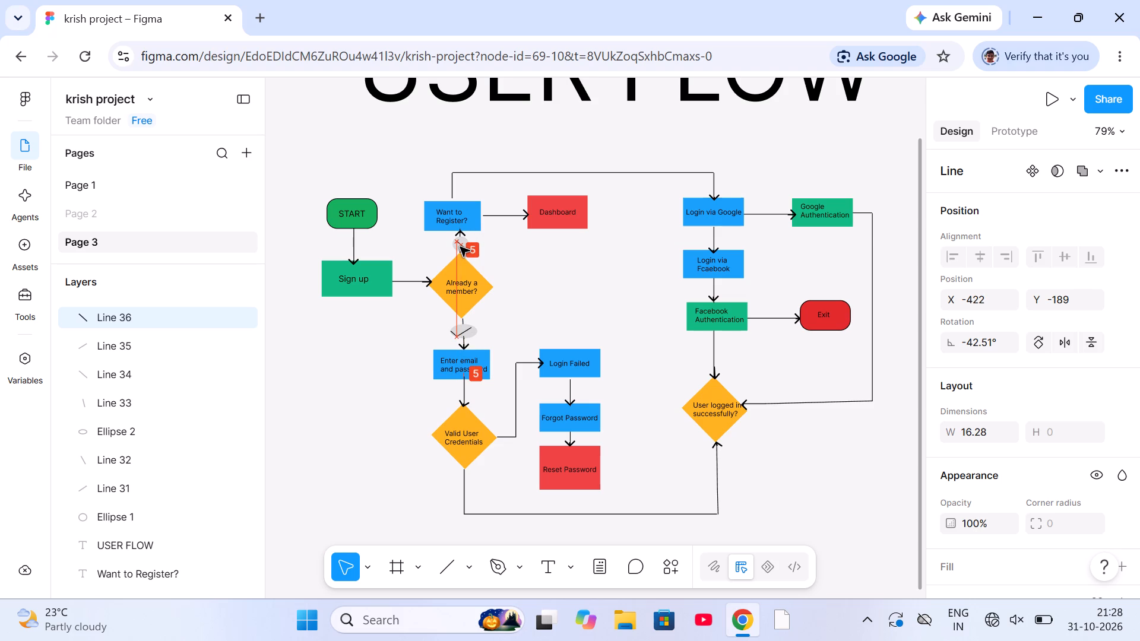
Place the downward-slanting line, about 16 long, on the circle above "Already a member?" at about X -422, Y -189.
left_click(460, 247)
left_click(505, 256)
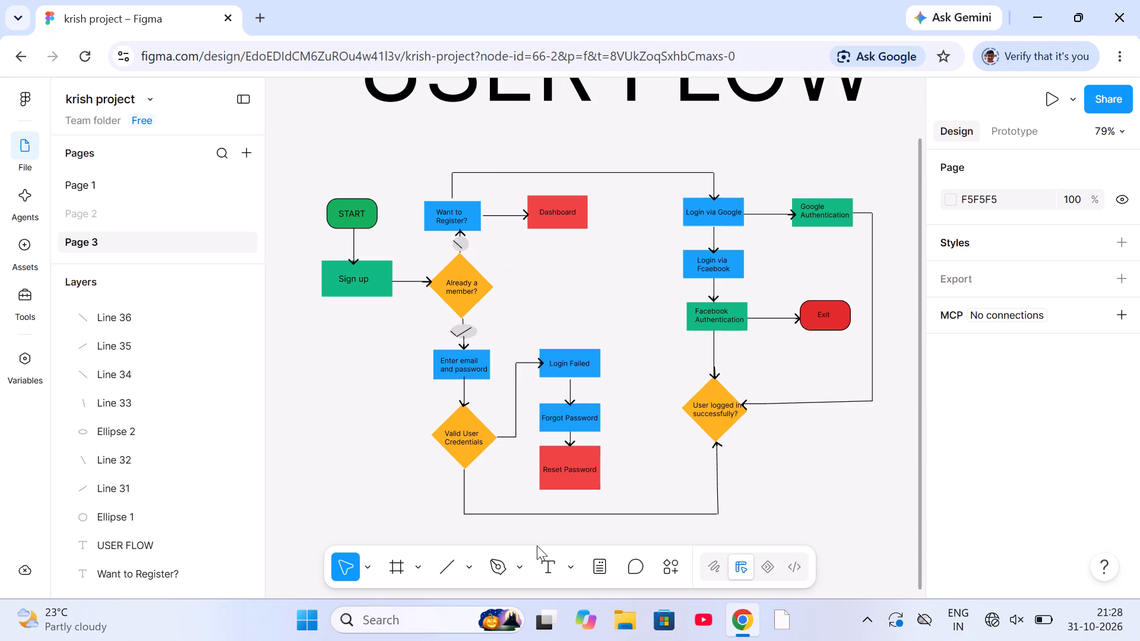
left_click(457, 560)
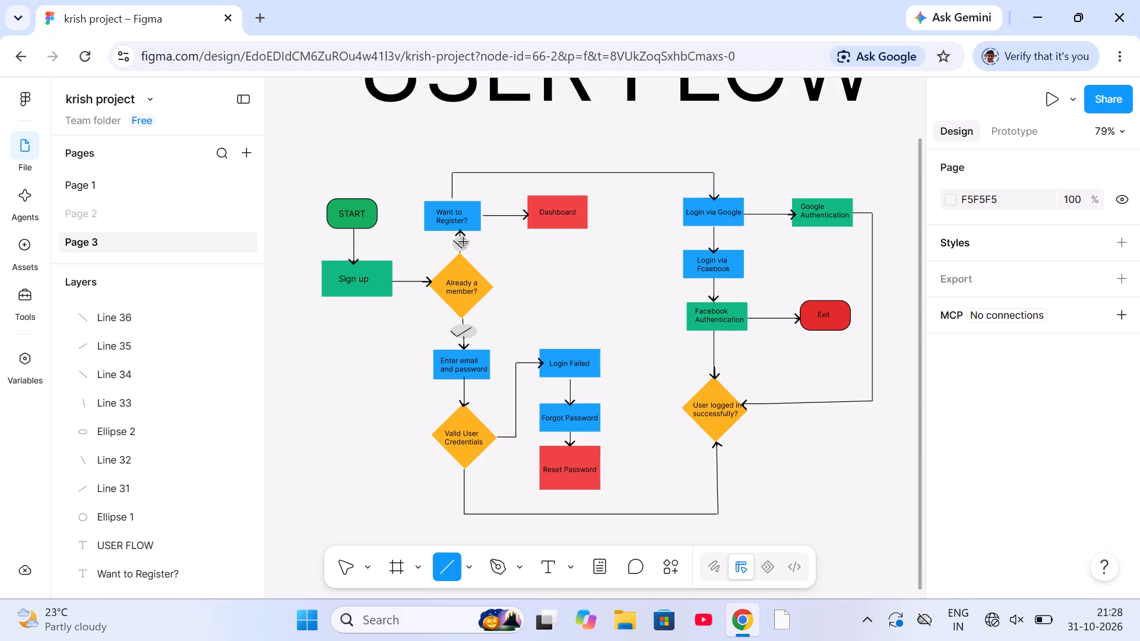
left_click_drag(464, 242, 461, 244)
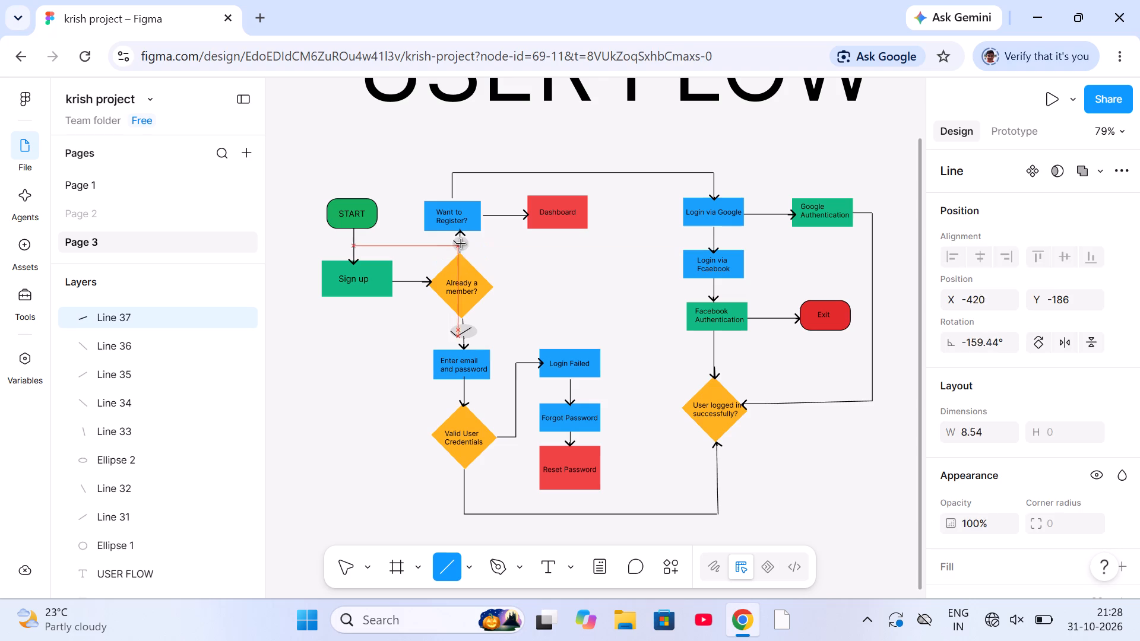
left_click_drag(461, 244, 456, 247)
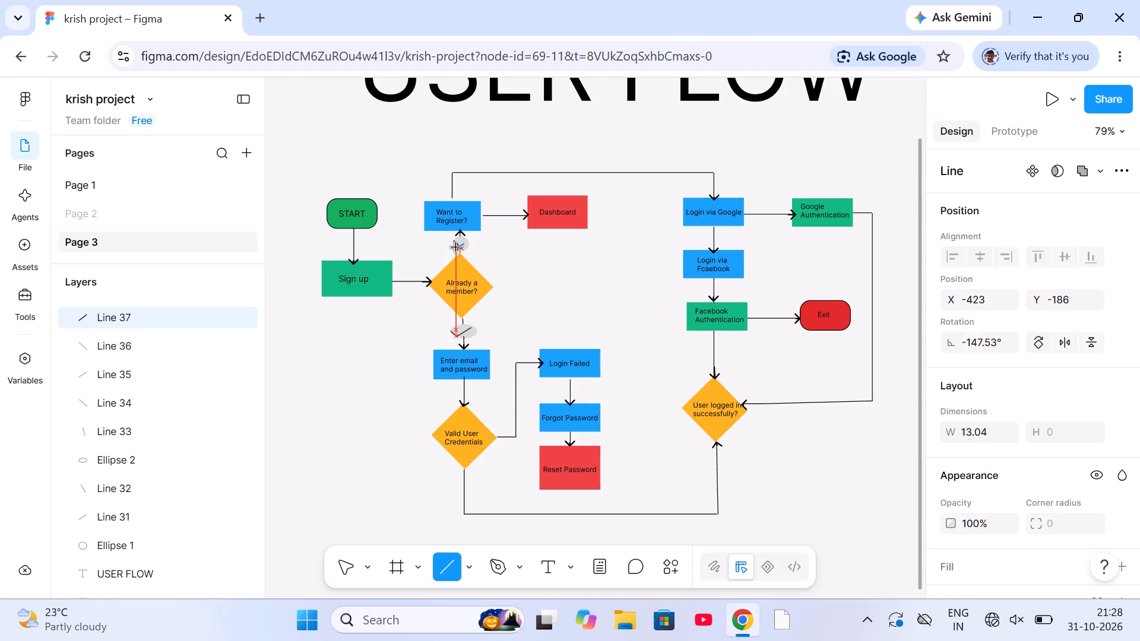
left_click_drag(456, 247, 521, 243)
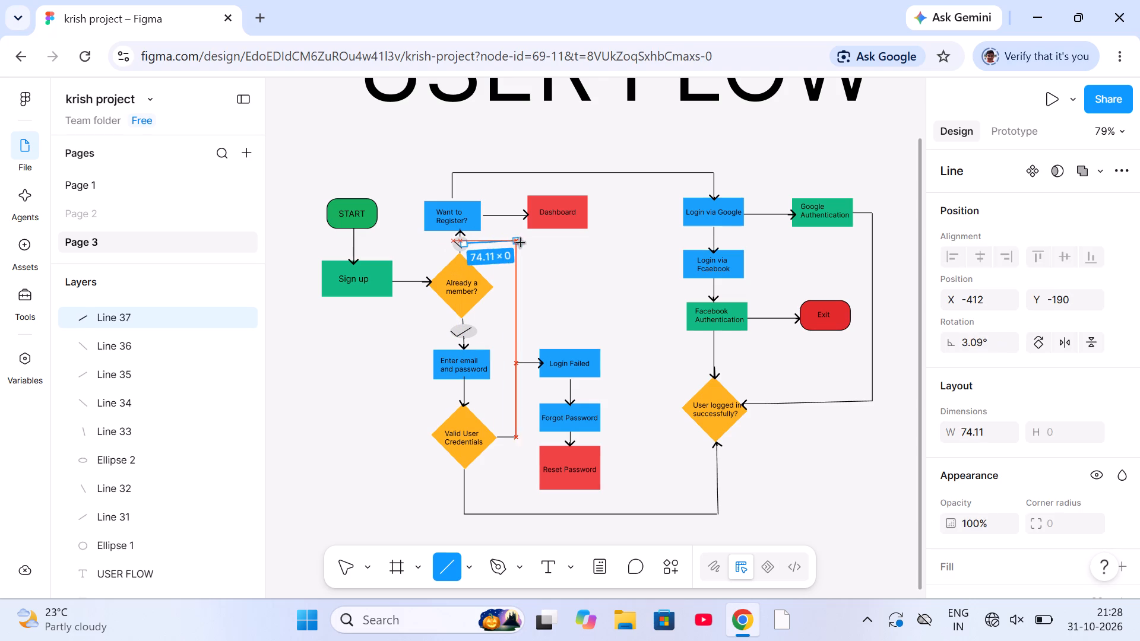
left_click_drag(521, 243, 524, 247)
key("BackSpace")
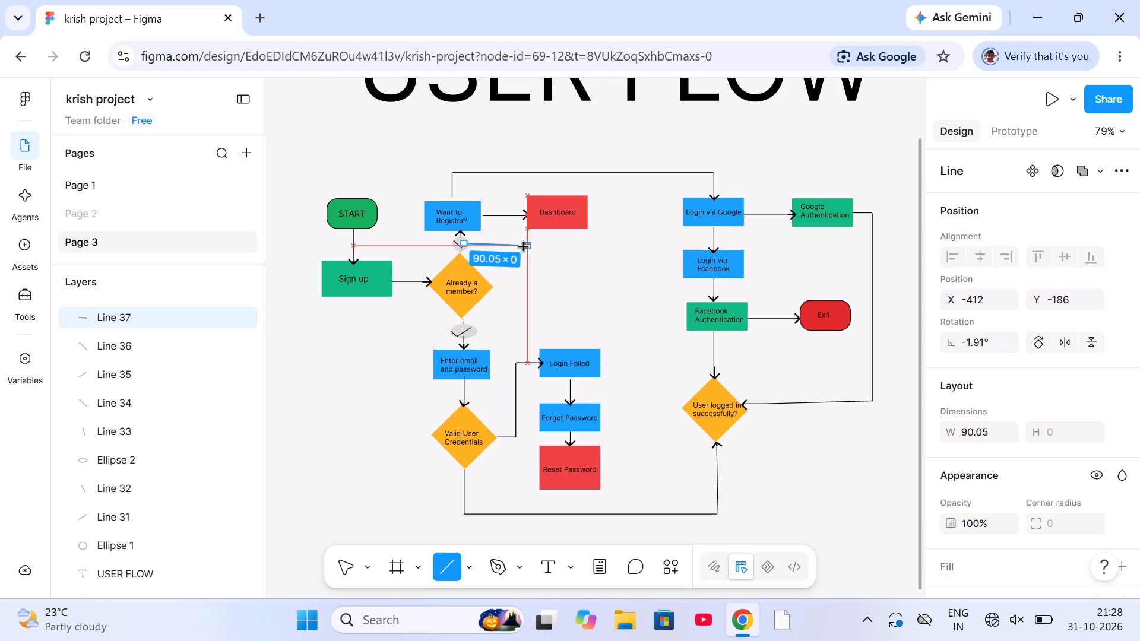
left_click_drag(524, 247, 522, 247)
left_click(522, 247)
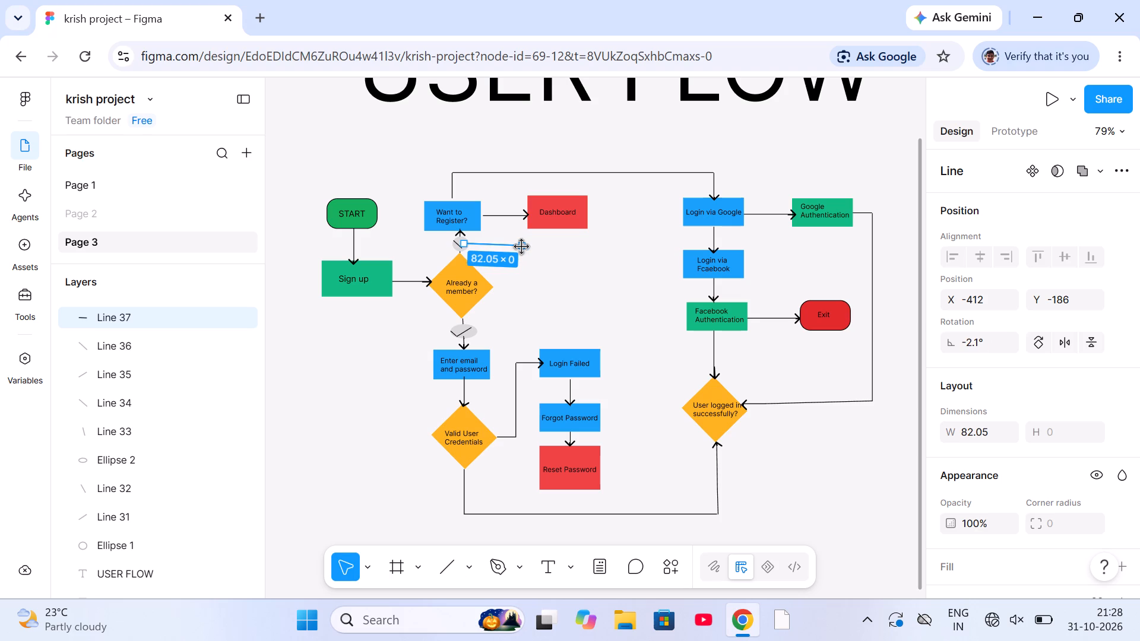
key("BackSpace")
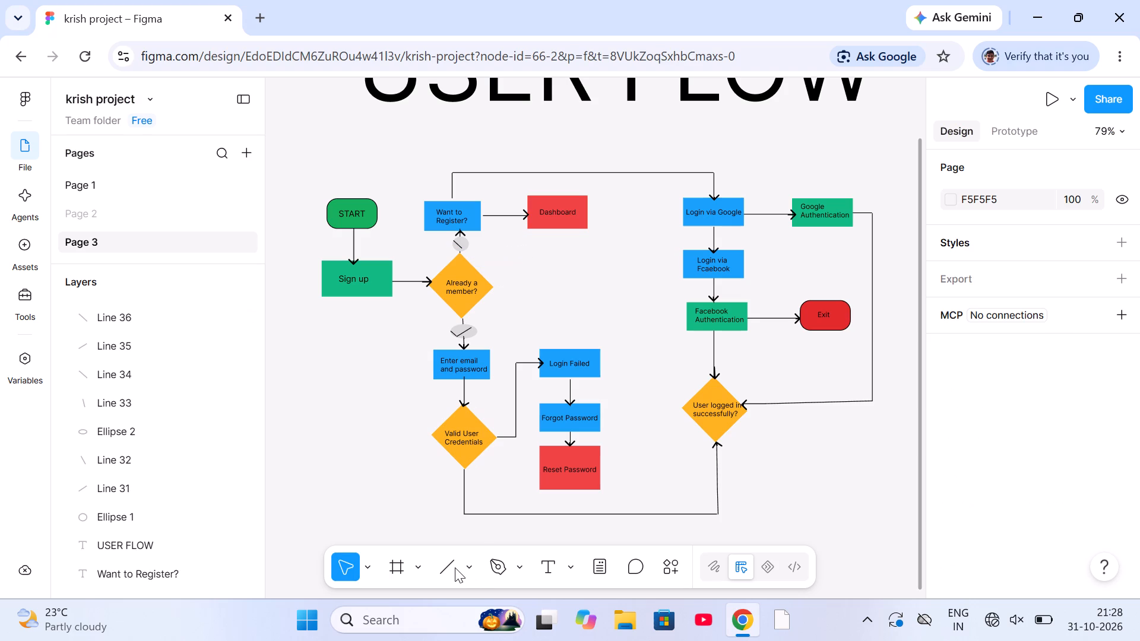
Draw a rising line about 25.5 long across the downward-slanting line on the circle above "Already a member?" to form a cross.
left_click(453, 567)
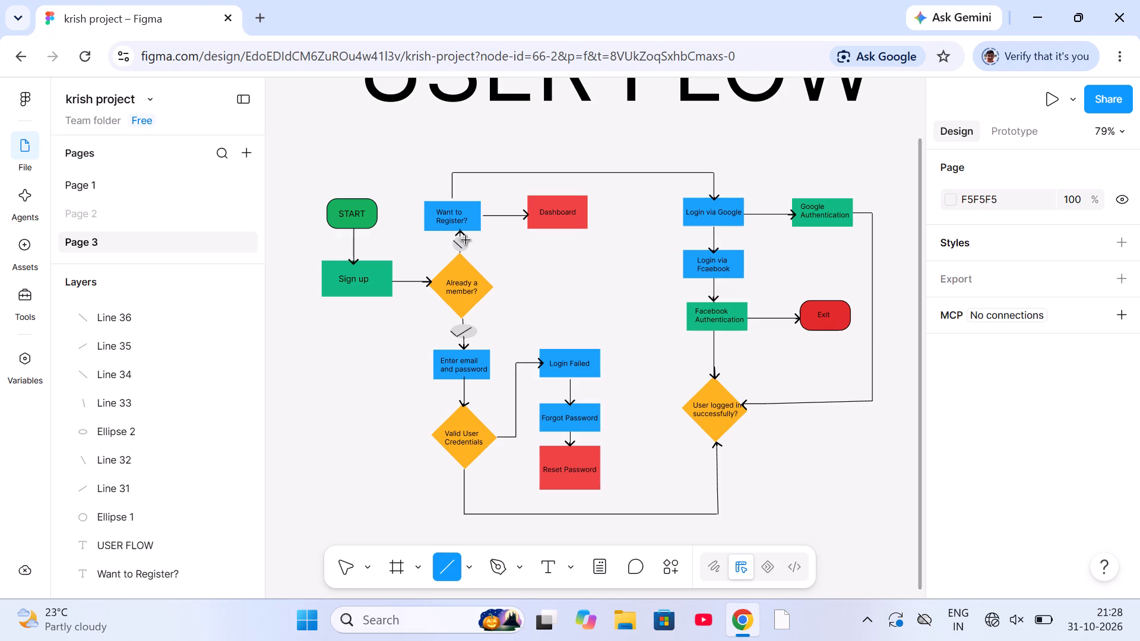
left_click_drag(466, 240, 454, 249)
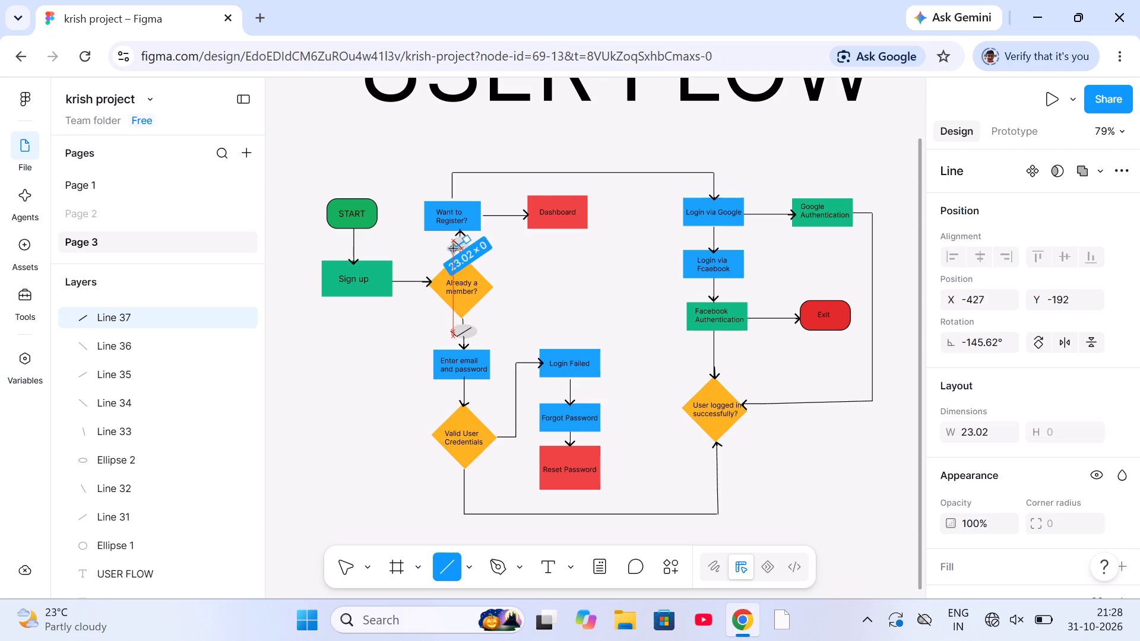
left_click_drag(454, 249, 454, 251)
left_click(454, 251)
left_click(420, 236)
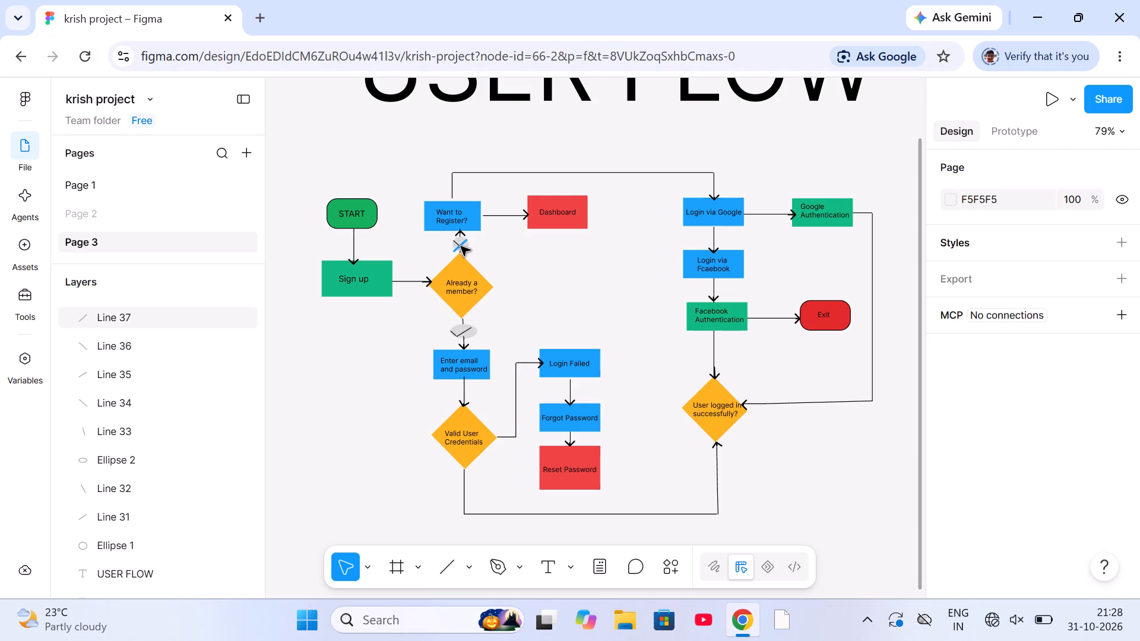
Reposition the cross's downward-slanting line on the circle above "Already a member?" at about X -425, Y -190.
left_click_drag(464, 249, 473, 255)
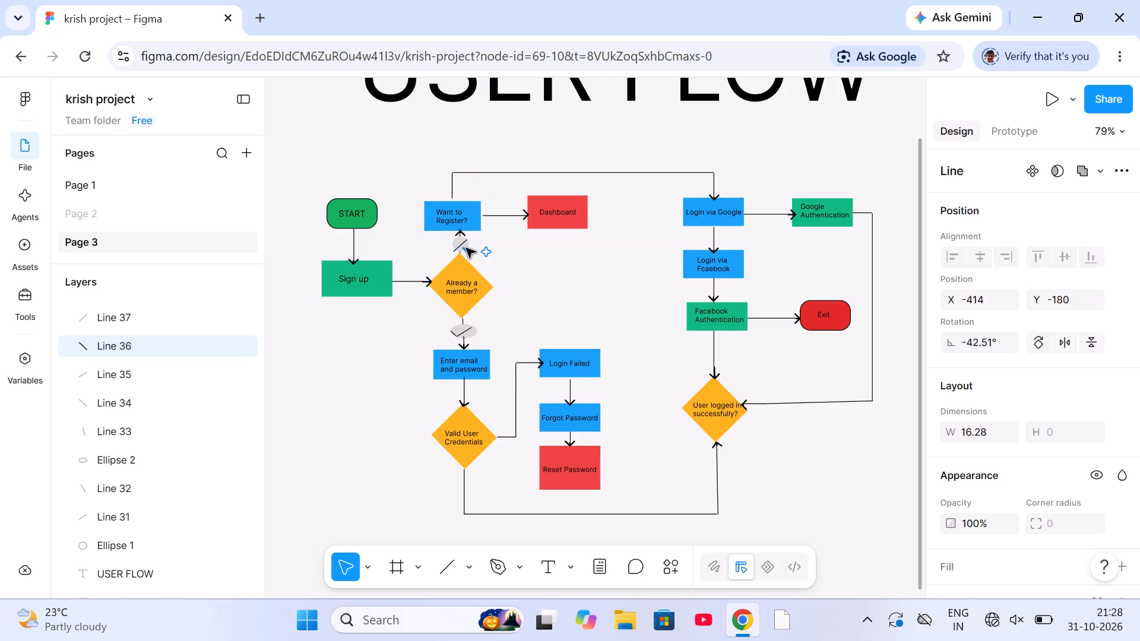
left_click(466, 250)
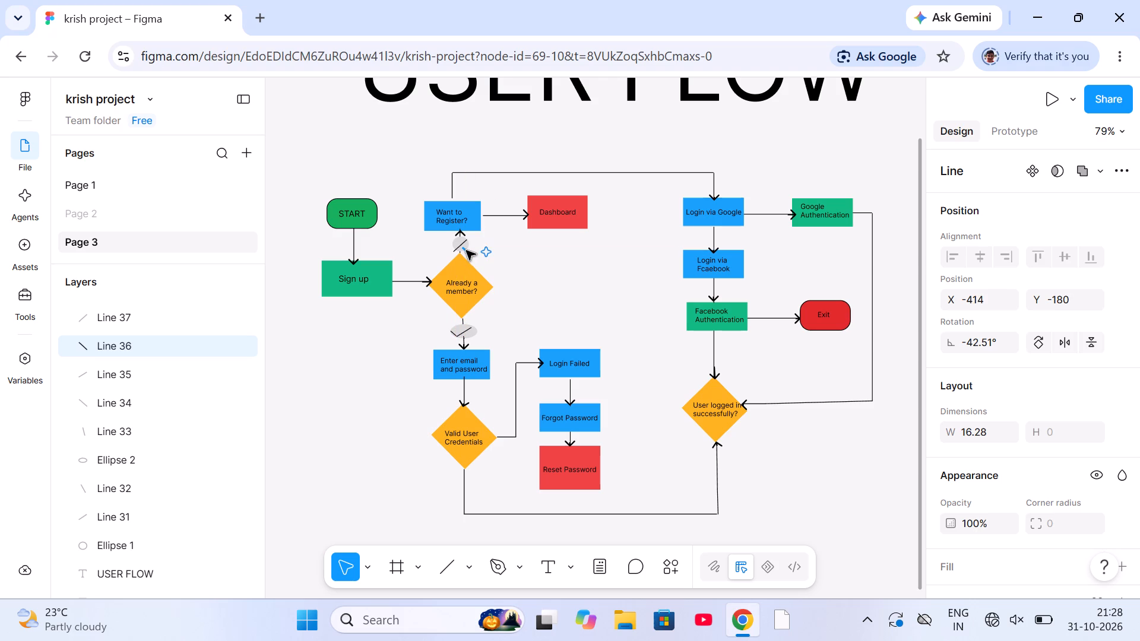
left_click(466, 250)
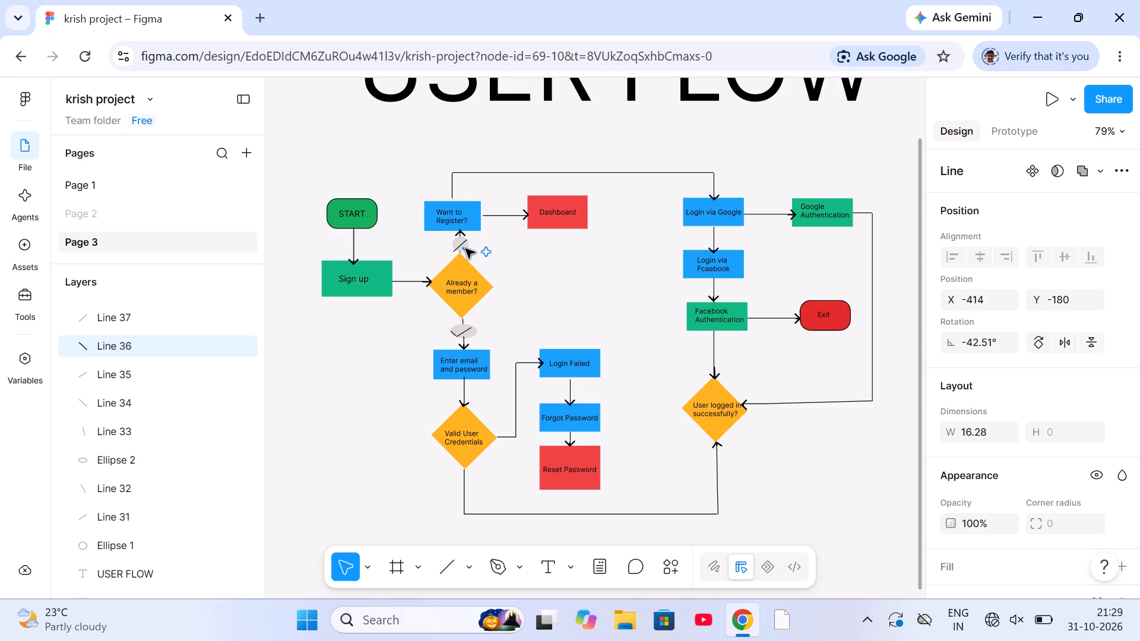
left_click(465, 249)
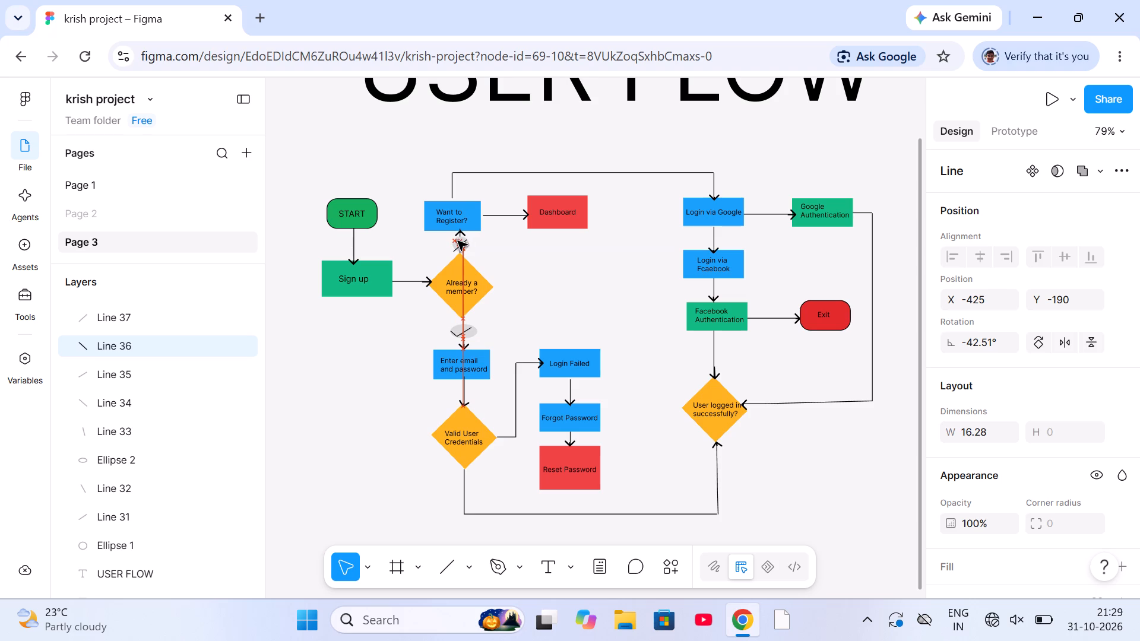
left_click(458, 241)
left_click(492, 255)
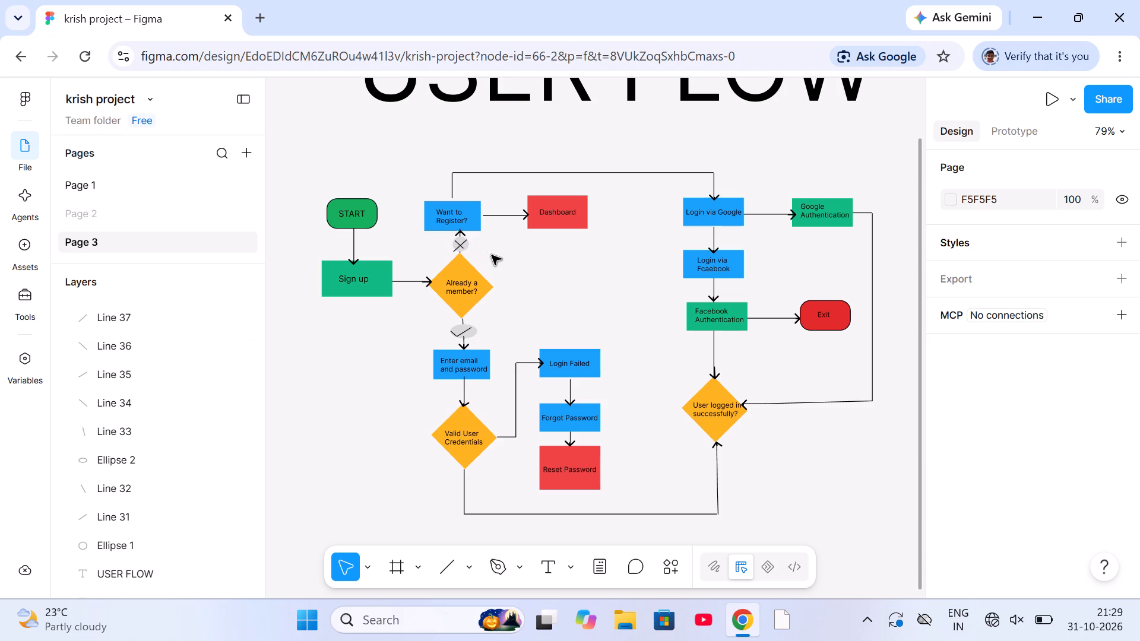
Move the cross's rising line on the circle above "Already a member?" to about X -426, Y -193.
left_click(455, 252)
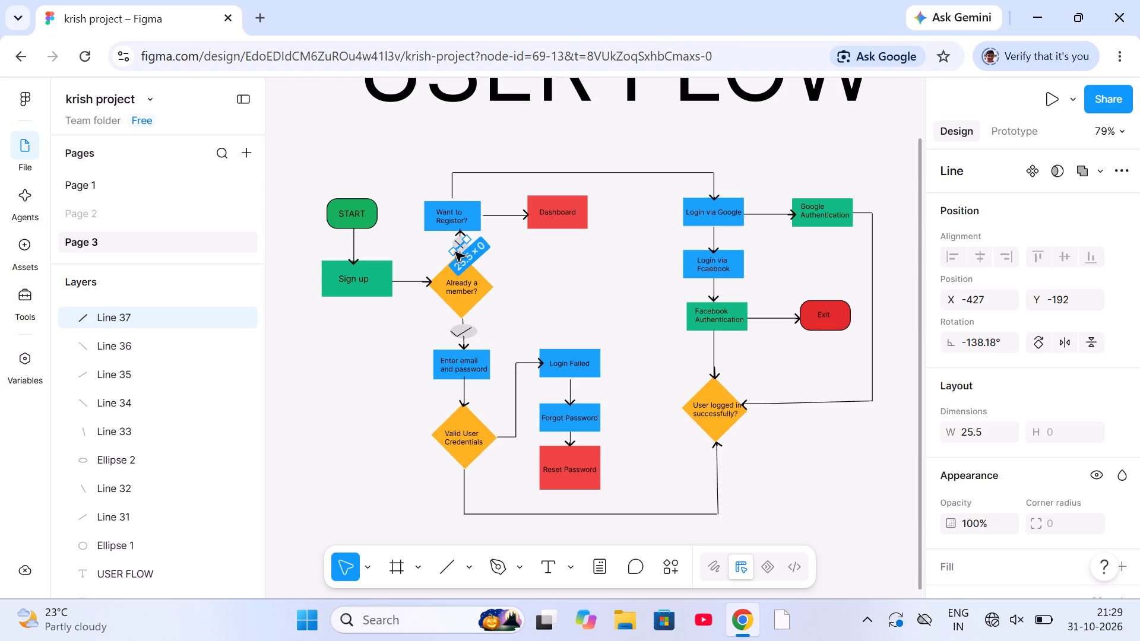
left_click(455, 252)
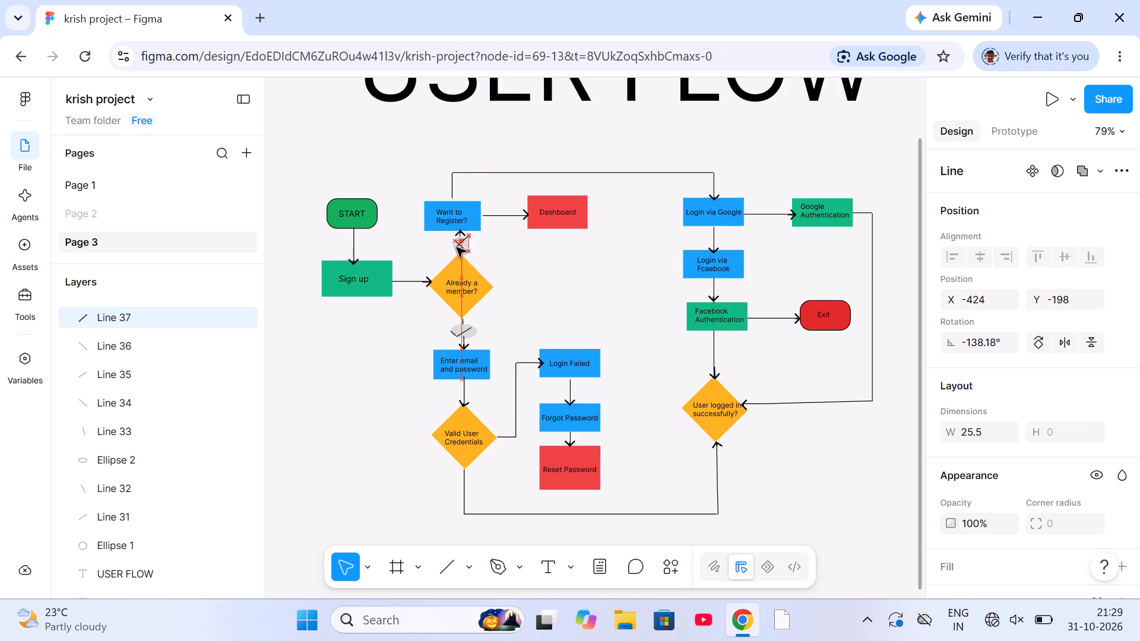
left_click(456, 251)
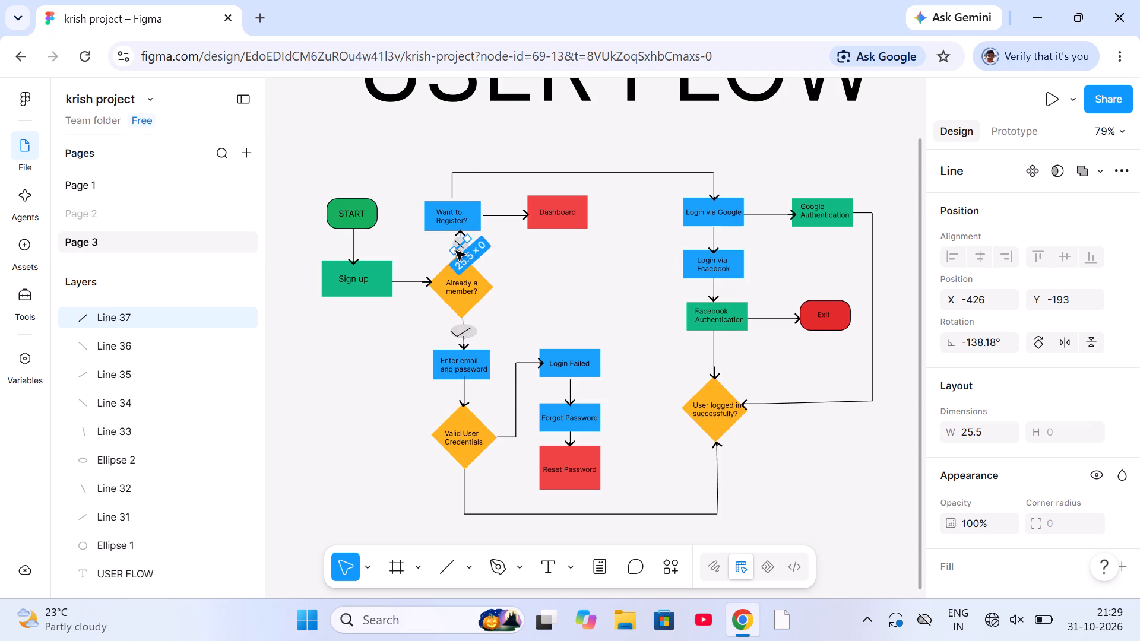
left_click(514, 269)
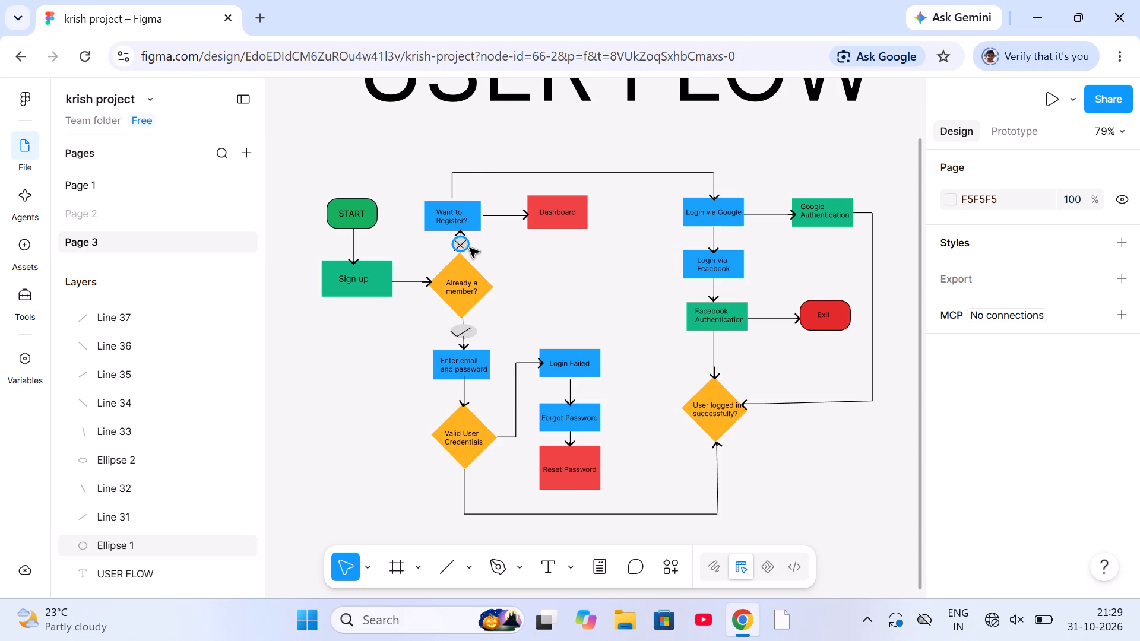
Adjust the lower end of the cross's rising line so it is about 25.6 long at about -141° rotation.
left_click(465, 249)
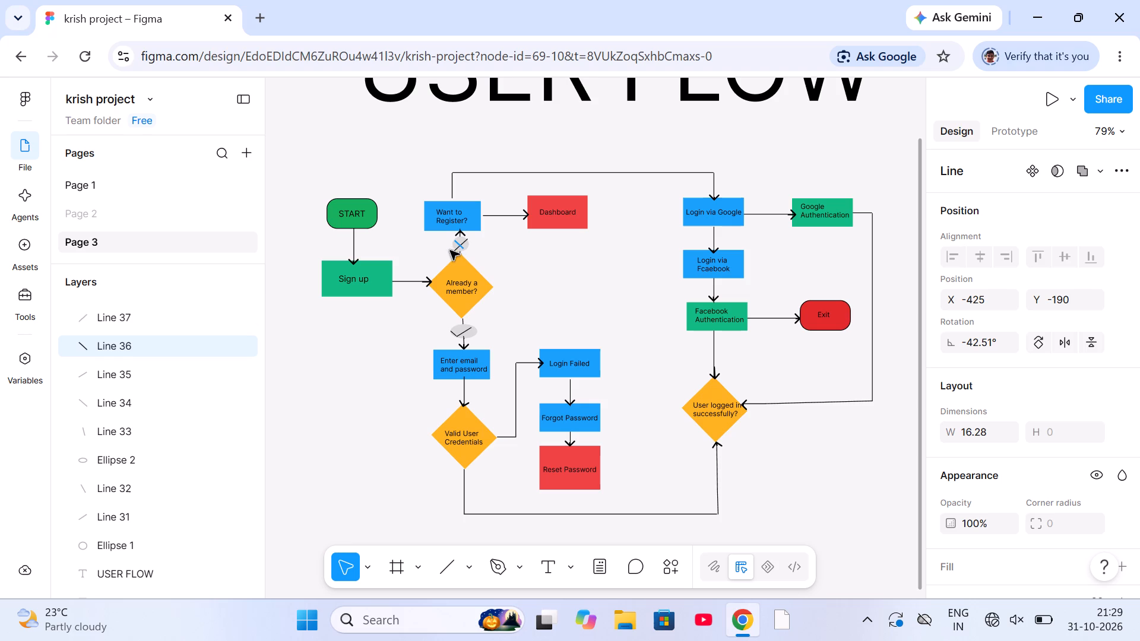
left_click(453, 253)
left_click(453, 253)
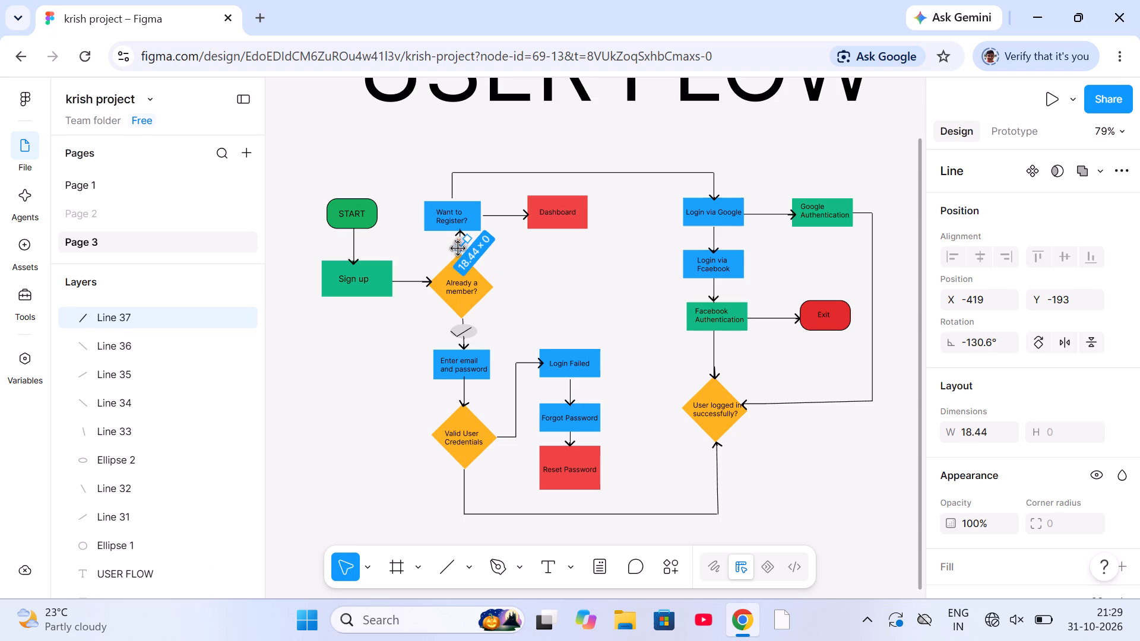
left_click(461, 247)
left_click(548, 271)
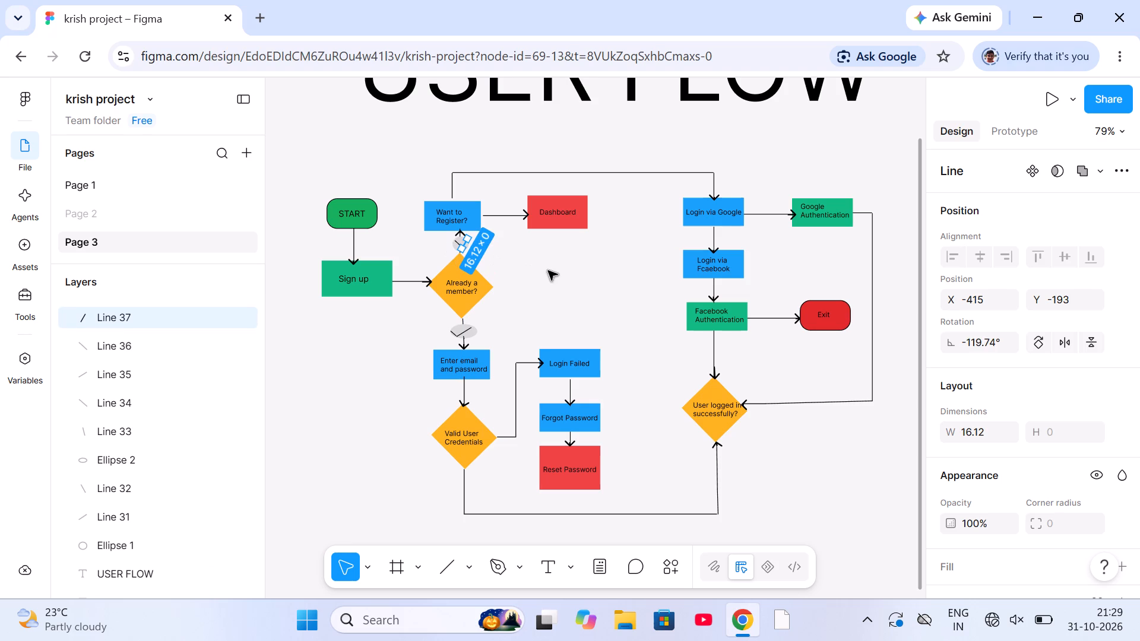
left_click(468, 240)
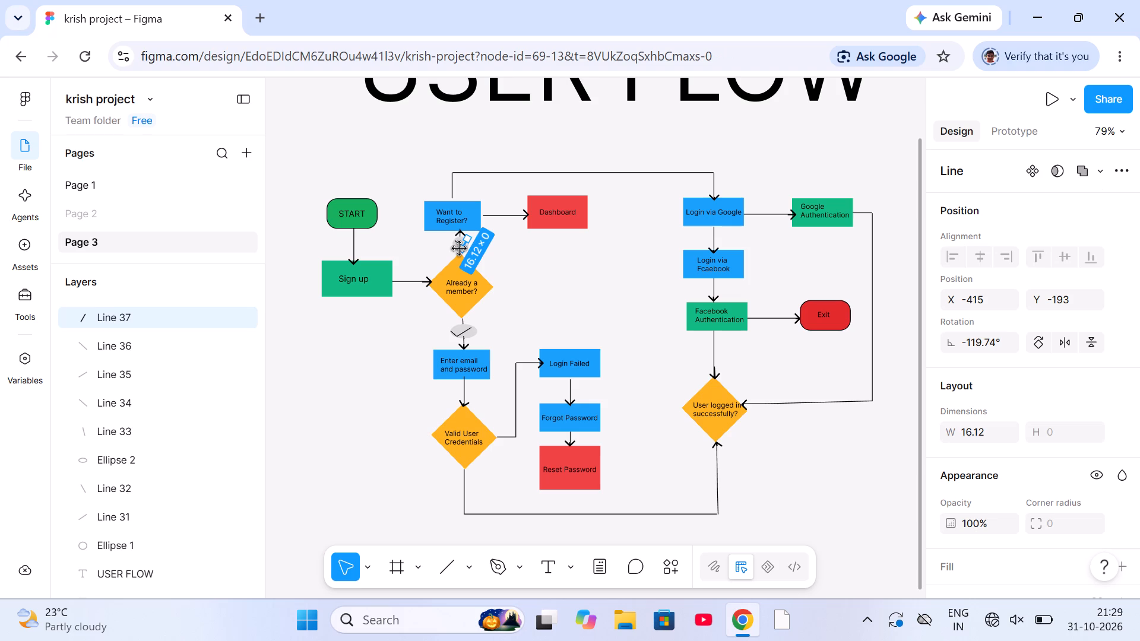
left_click(460, 249)
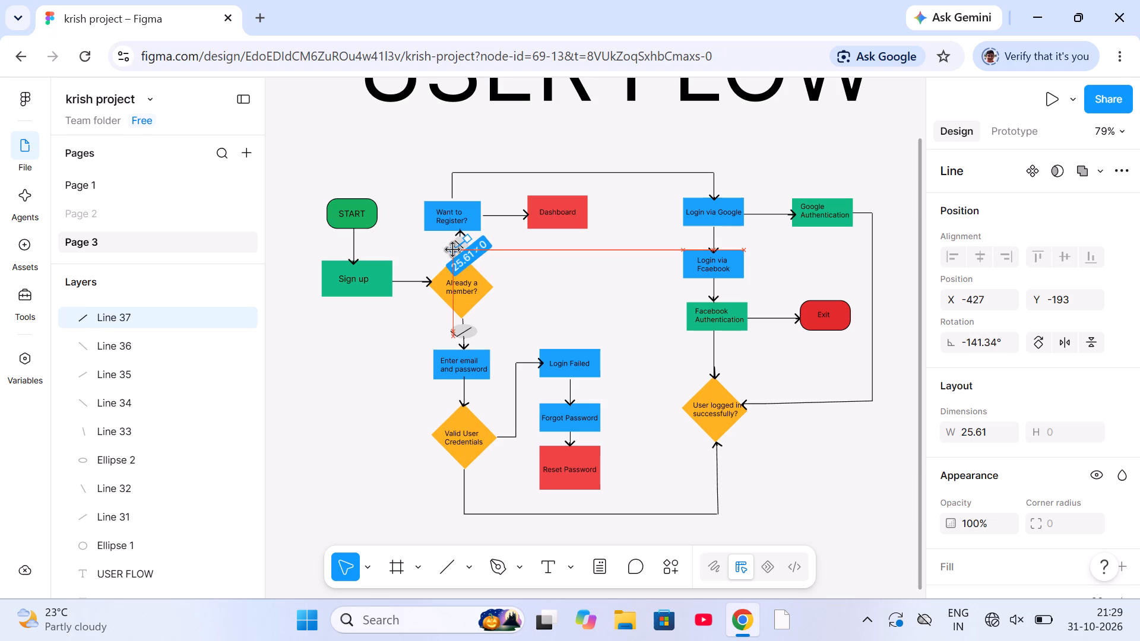
left_click(453, 250)
left_click(416, 247)
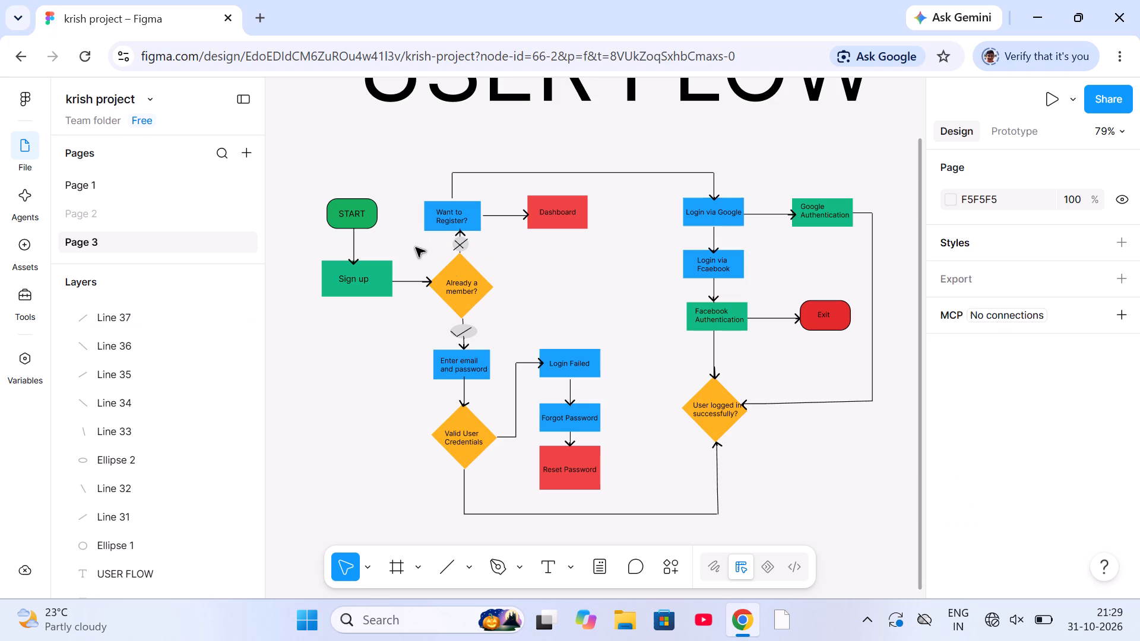
Move the cross's downward-slanting line to about X -421, Y -189 so it crosses the rising line.
left_click(465, 249)
left_click_drag(465, 249, 471, 250)
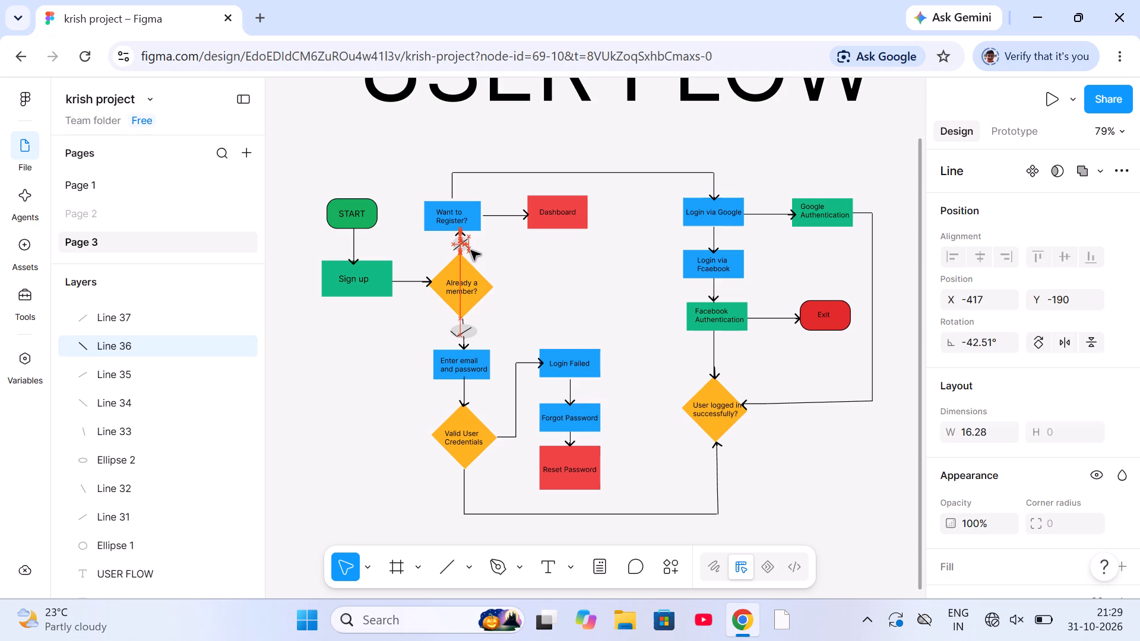
left_click_drag(471, 250, 474, 251)
left_click(484, 254)
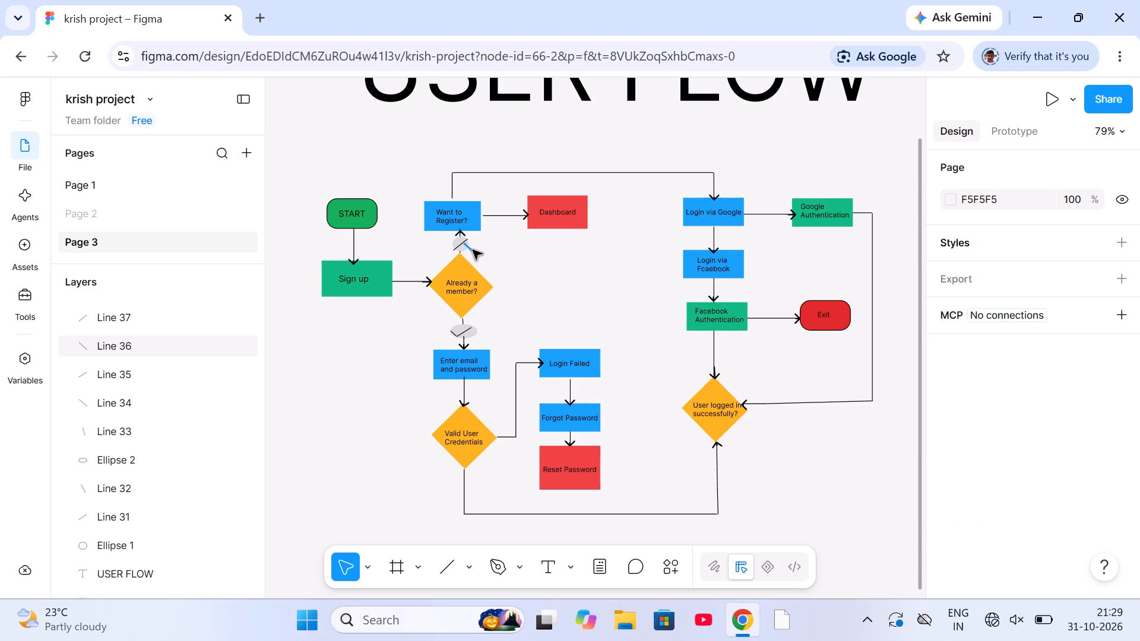
left_click(474, 249)
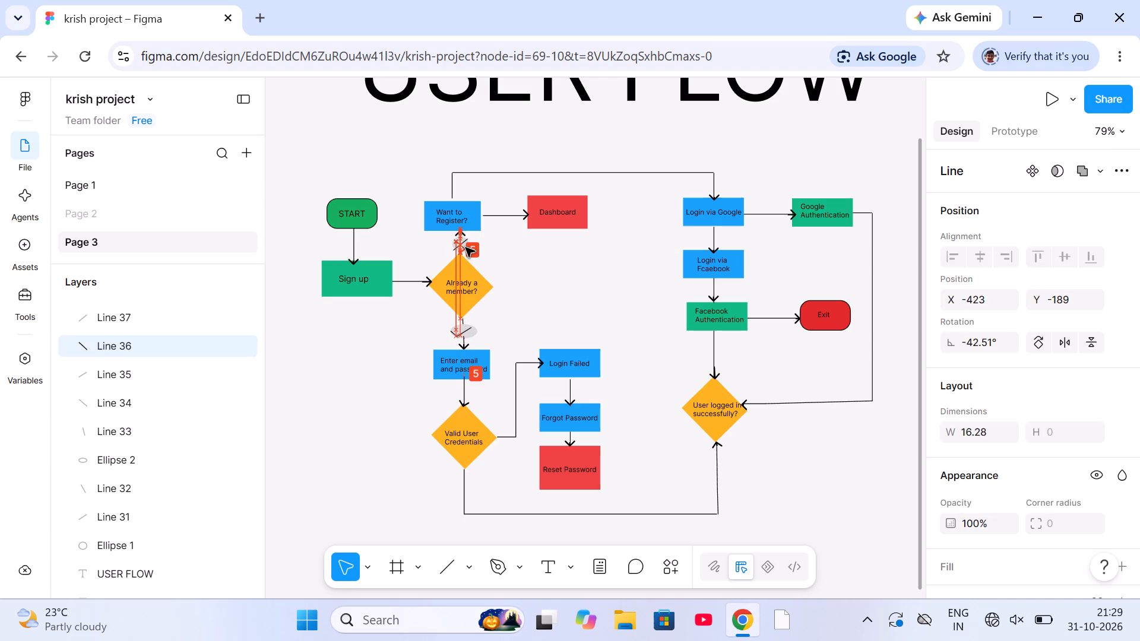
left_click(467, 247)
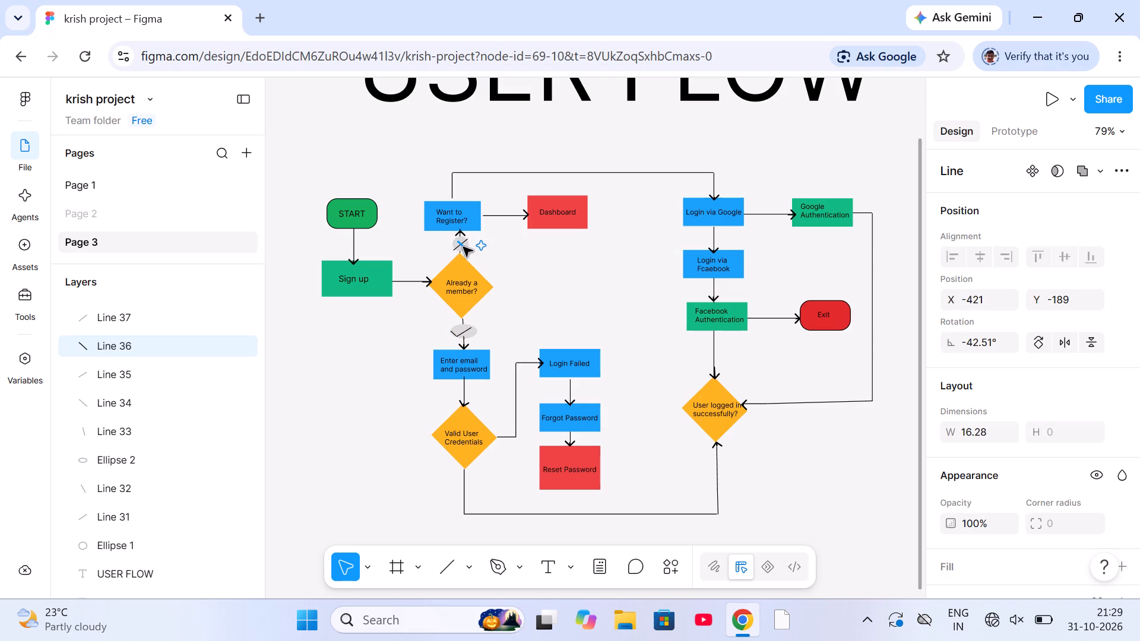
left_click(458, 247)
left_click(541, 275)
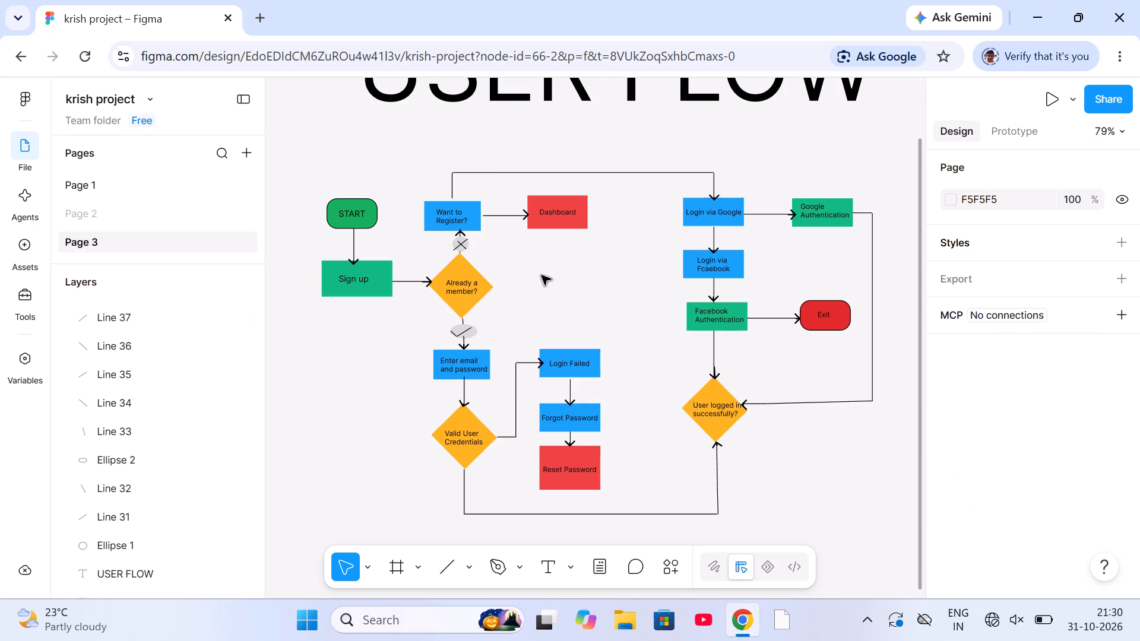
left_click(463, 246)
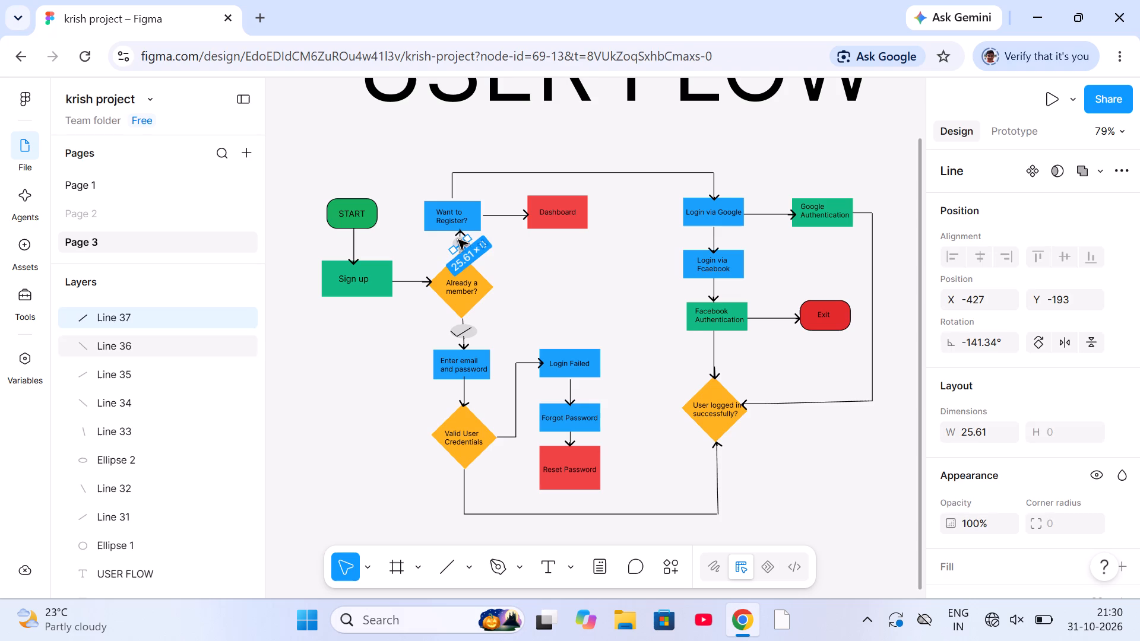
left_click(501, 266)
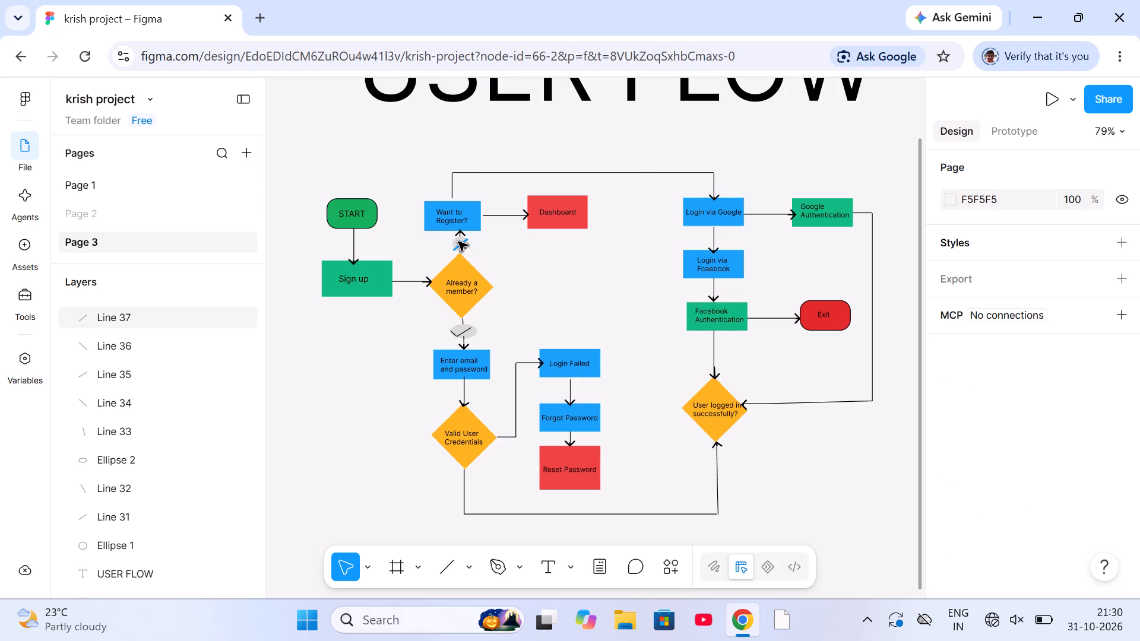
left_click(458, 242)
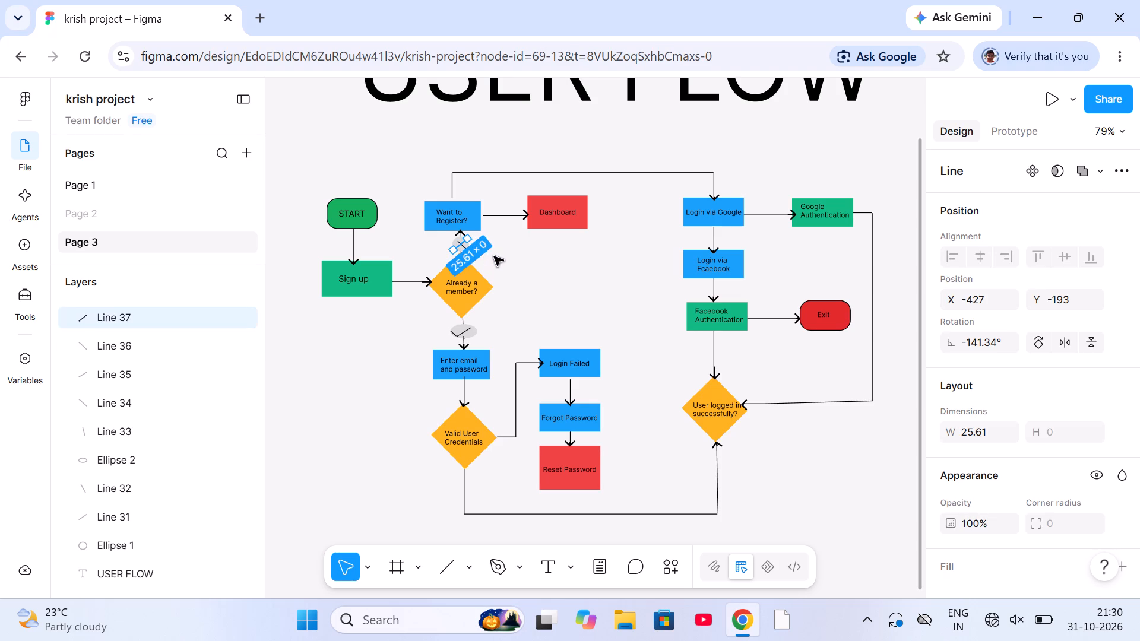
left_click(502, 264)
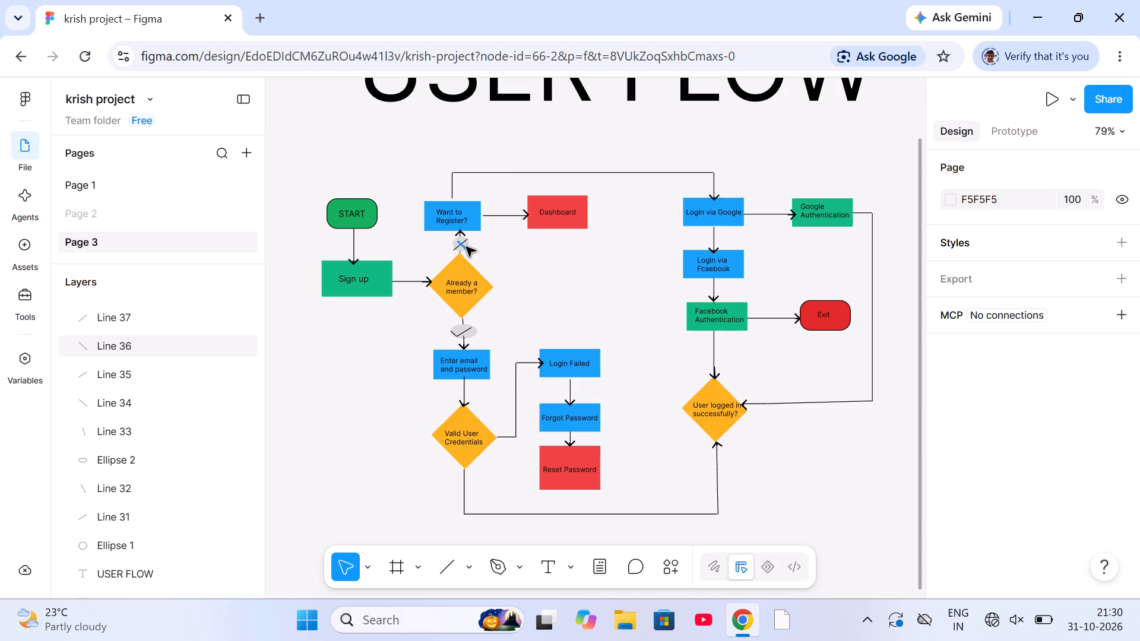
Move the downward-slanting line of the cross above "Already a member?" to about X -427, Y -189.
left_click(466, 247)
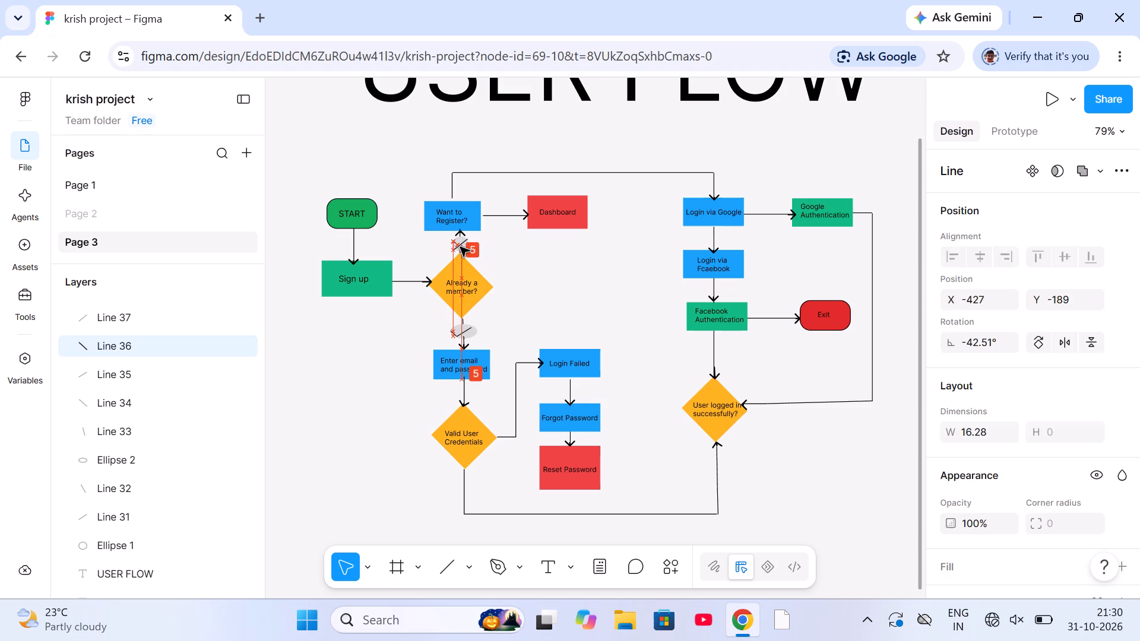
left_click(466, 246)
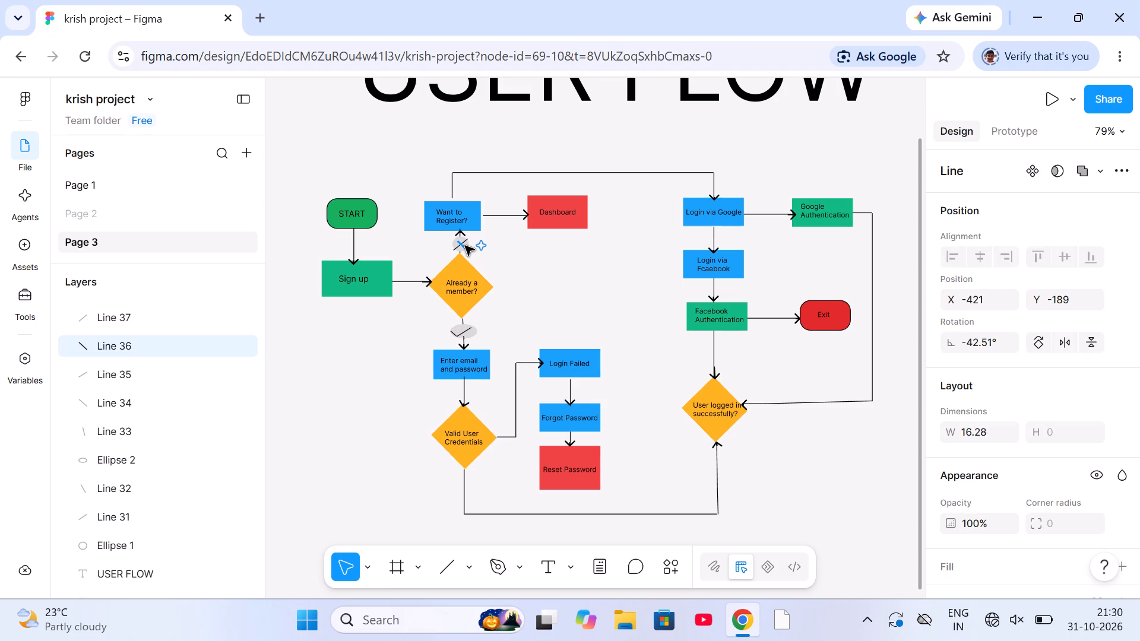
left_click(465, 246)
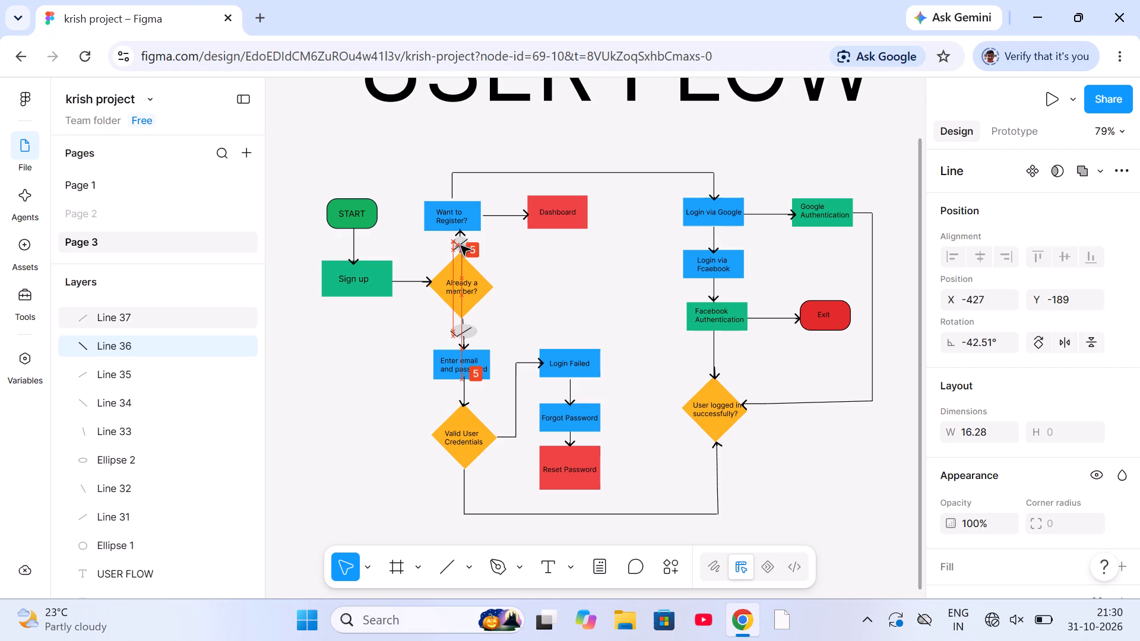
left_click(461, 246)
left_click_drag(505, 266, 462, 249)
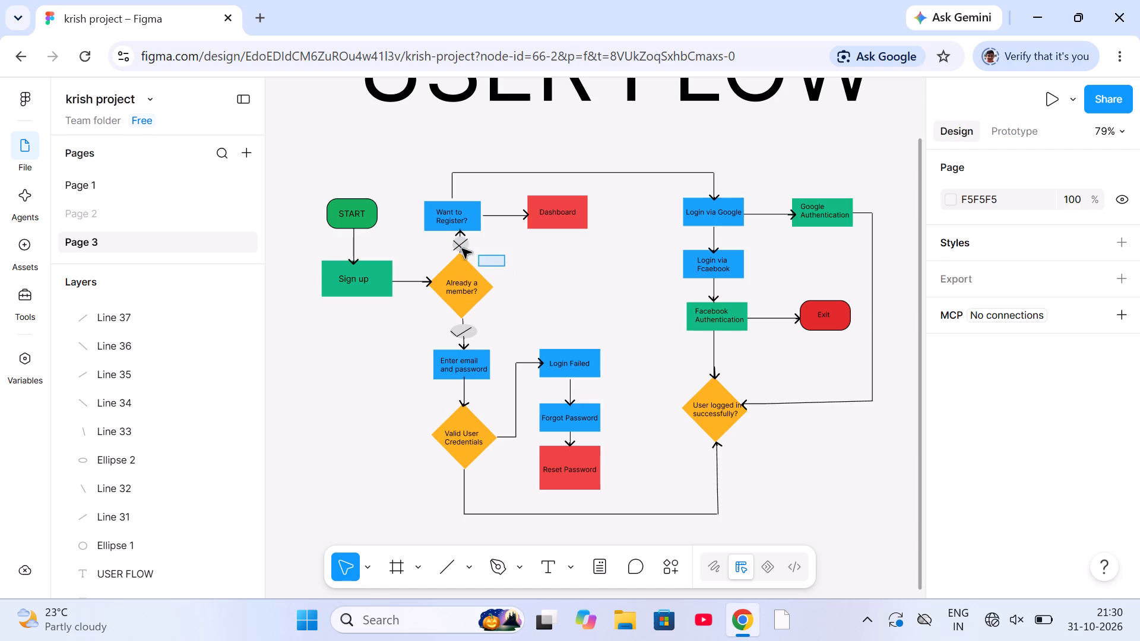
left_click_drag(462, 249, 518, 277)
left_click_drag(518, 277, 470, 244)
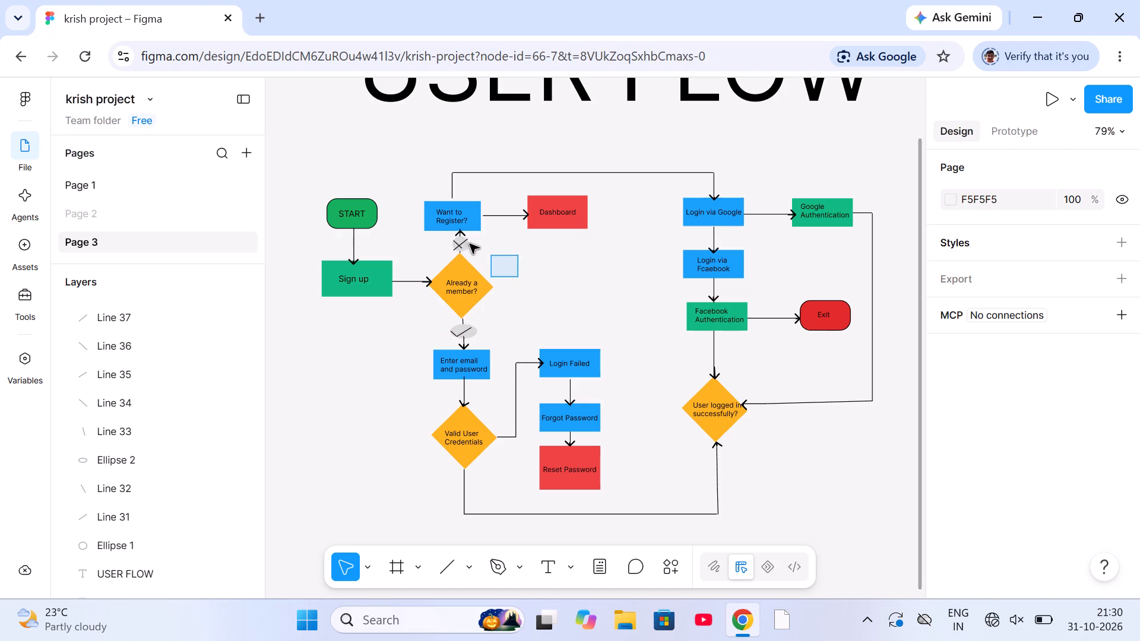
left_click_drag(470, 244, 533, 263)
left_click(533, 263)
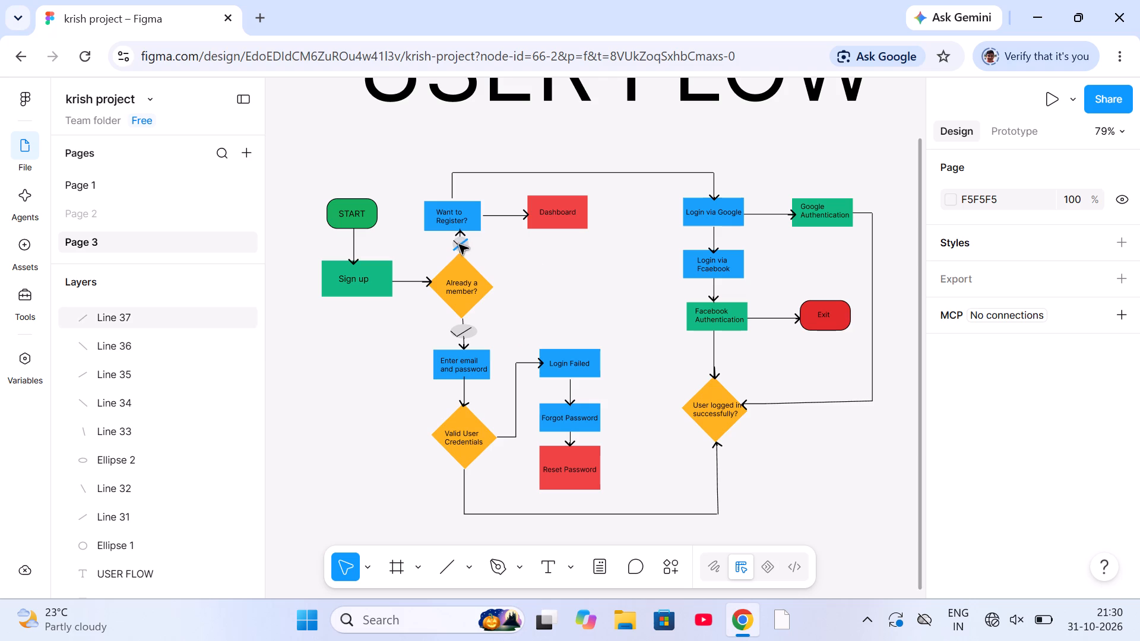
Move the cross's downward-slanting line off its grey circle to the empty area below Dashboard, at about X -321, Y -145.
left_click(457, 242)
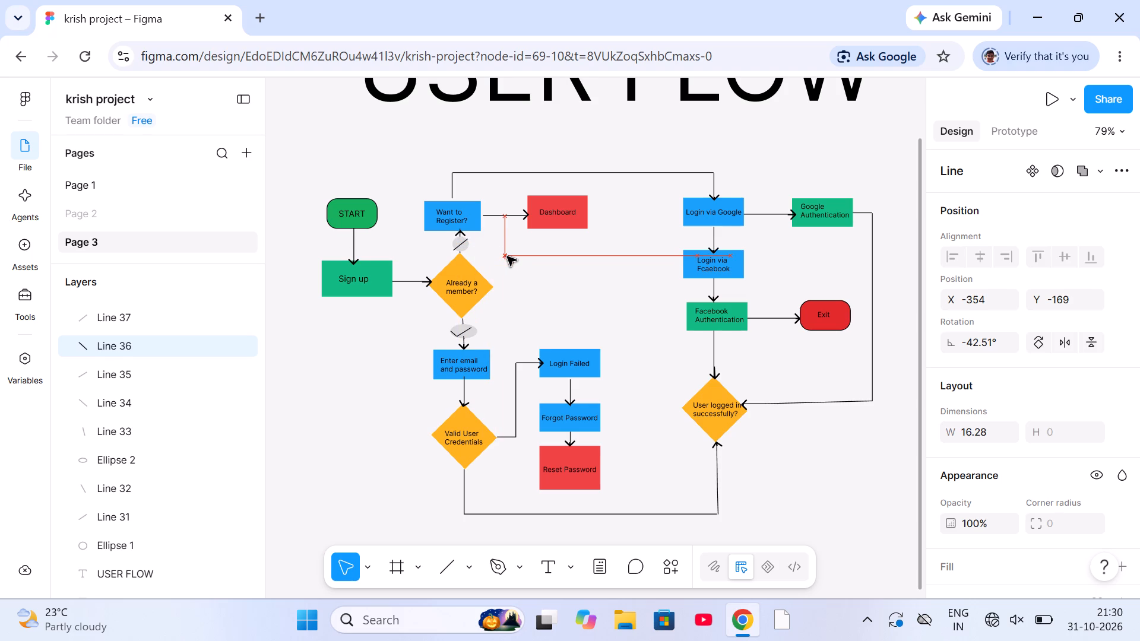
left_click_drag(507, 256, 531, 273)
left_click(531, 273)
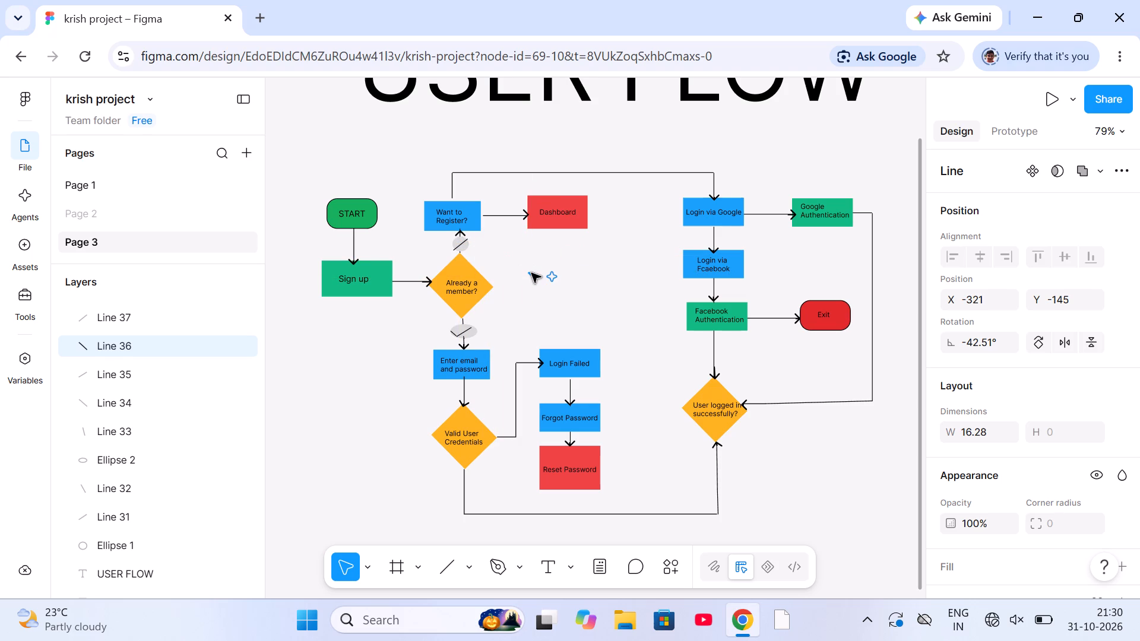
Move the downward-slanting line back onto the circle above "Already a member?" at about X -424, Y -190, crossing the rising line, and deselect it.
left_click(534, 275)
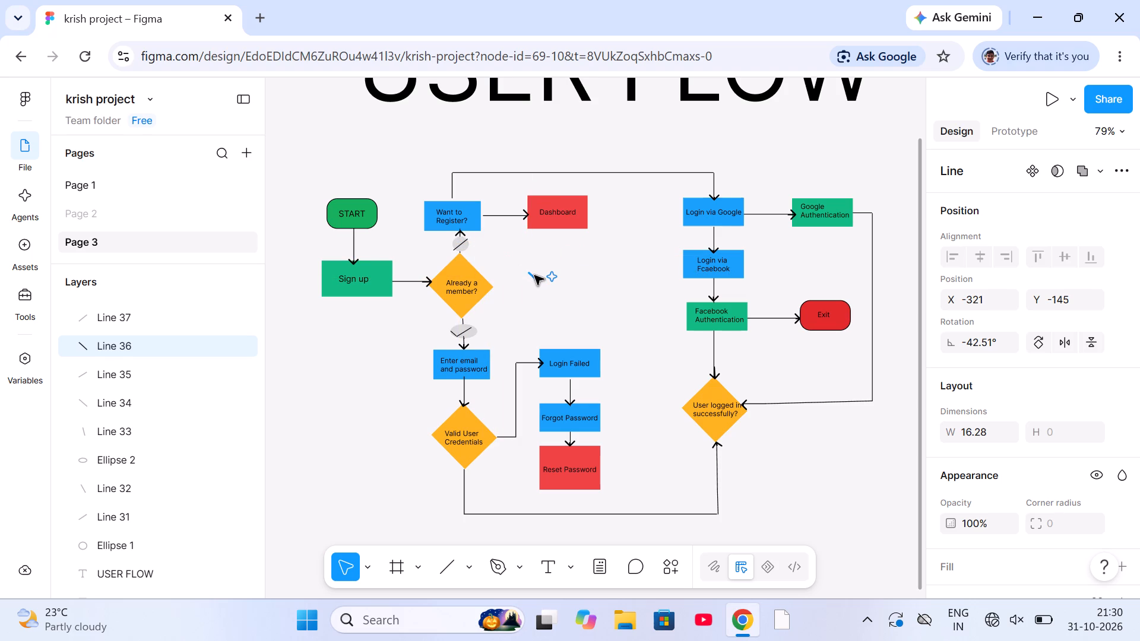
left_click(527, 271)
left_click(531, 275)
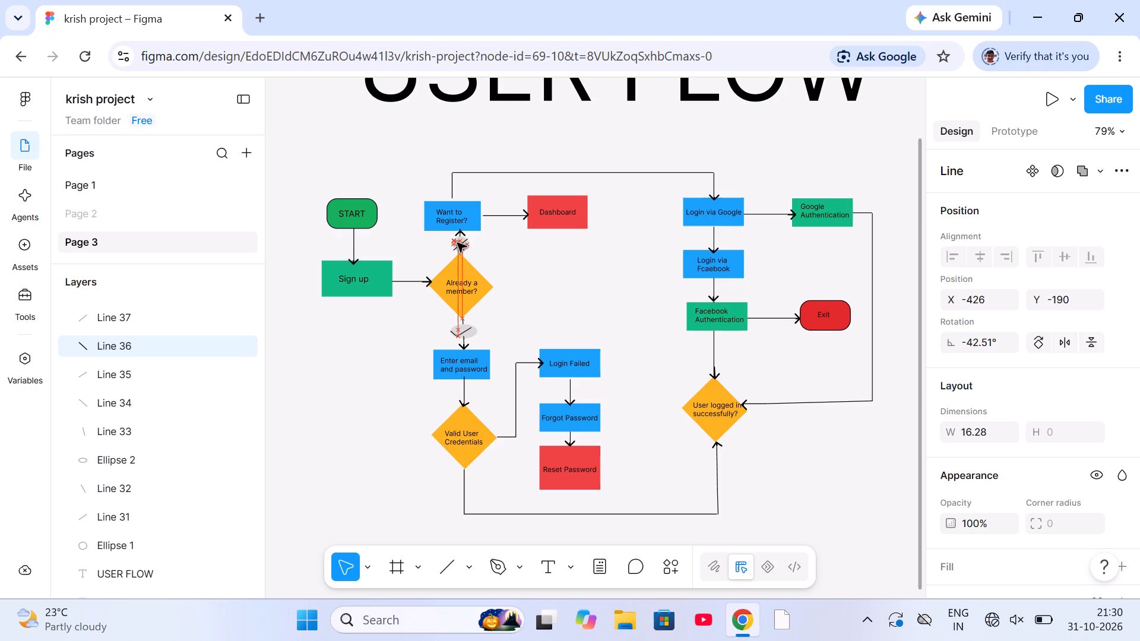
left_click(496, 255)
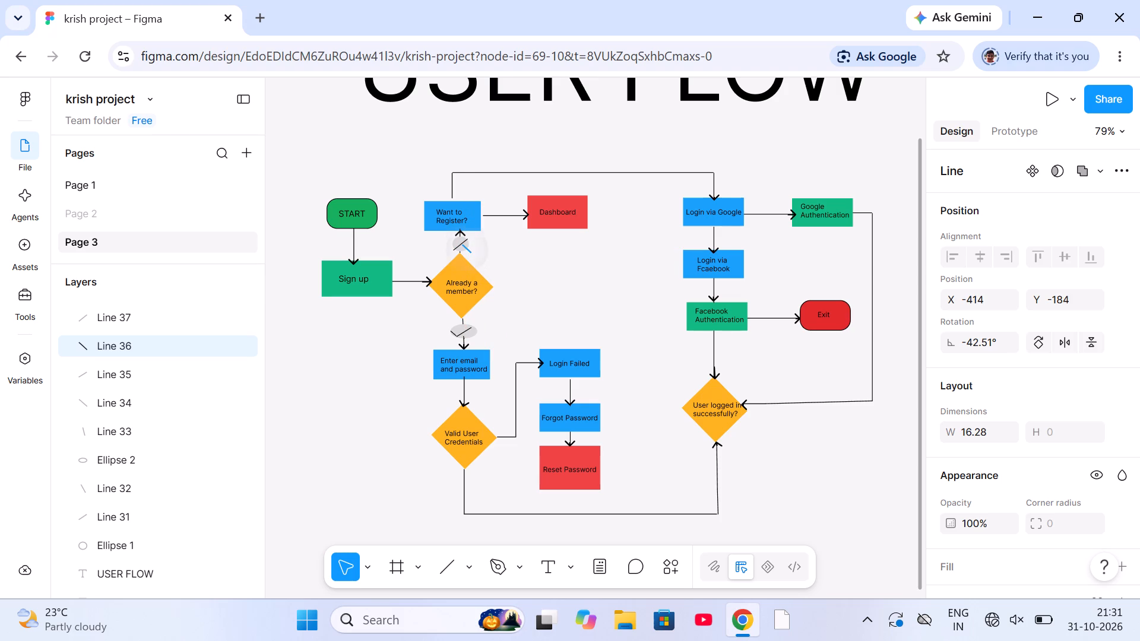
left_click(469, 247)
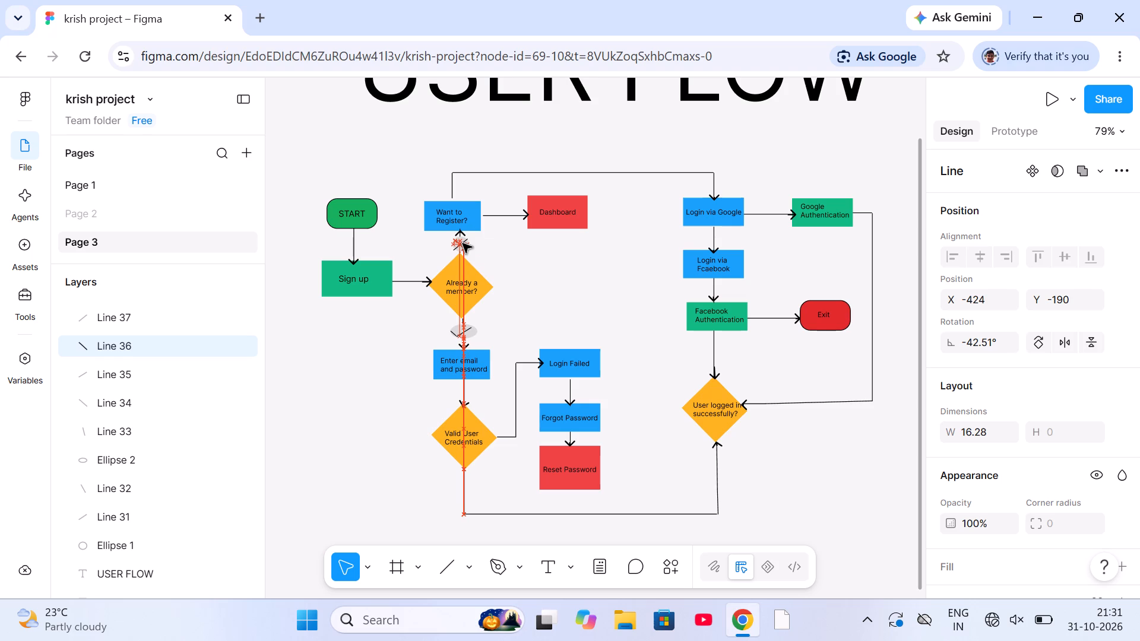
left_click(463, 243)
left_click(511, 263)
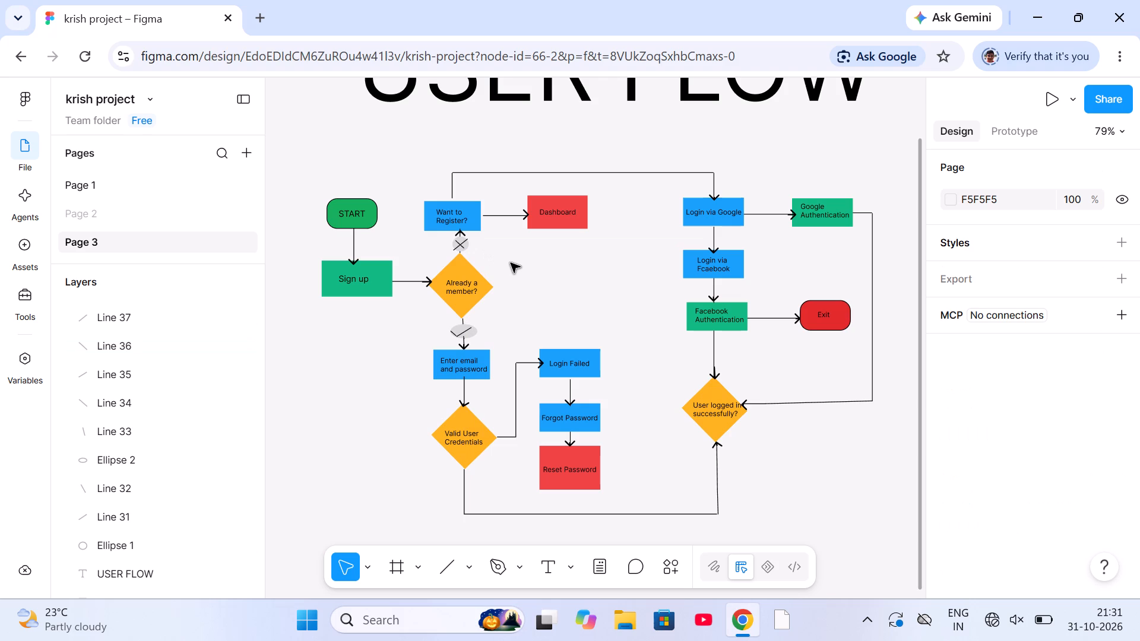
Draw a grey circle about 32 × 32 and place it on the connector corner beside the "Valid User Credentials" diamond.
left_click(444, 564)
left_click(475, 565)
left_click(516, 461)
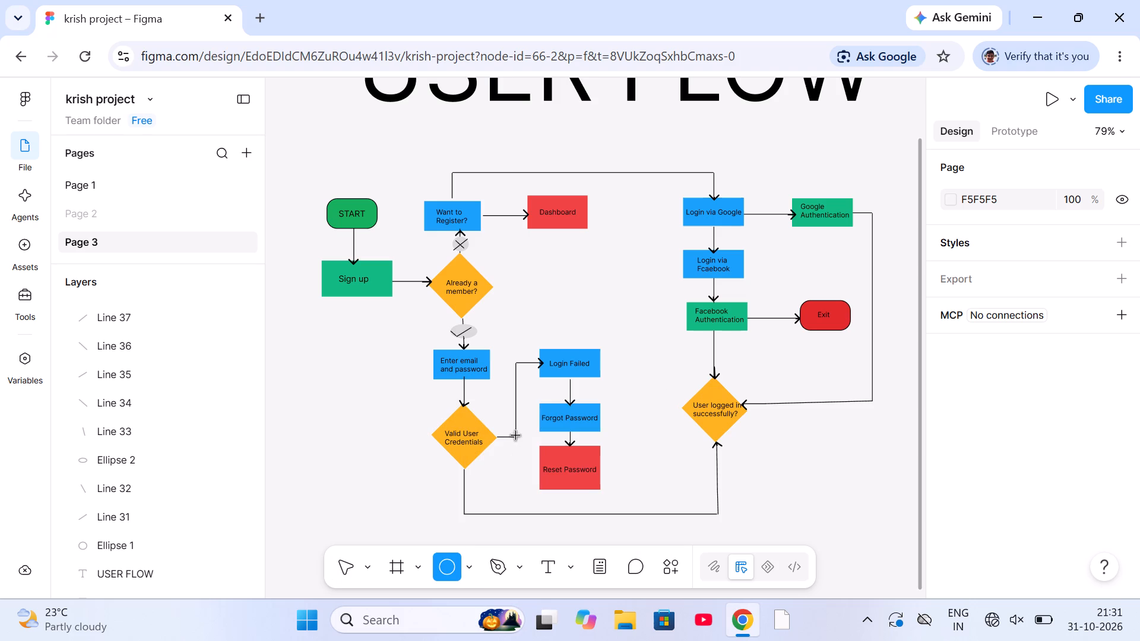
left_click(516, 436)
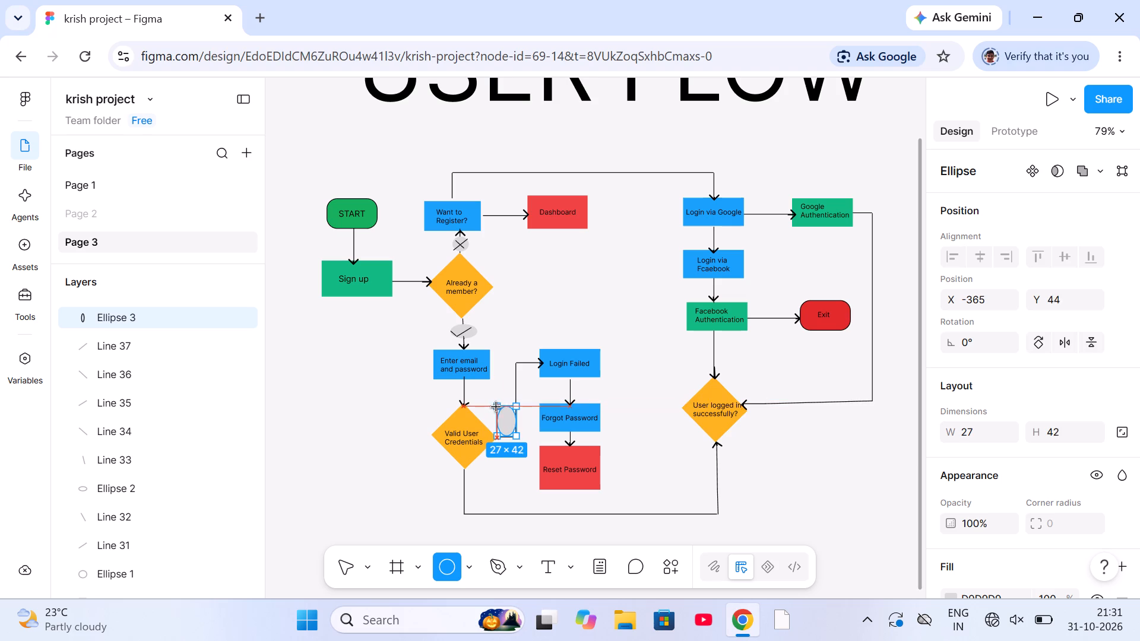
left_click(495, 414)
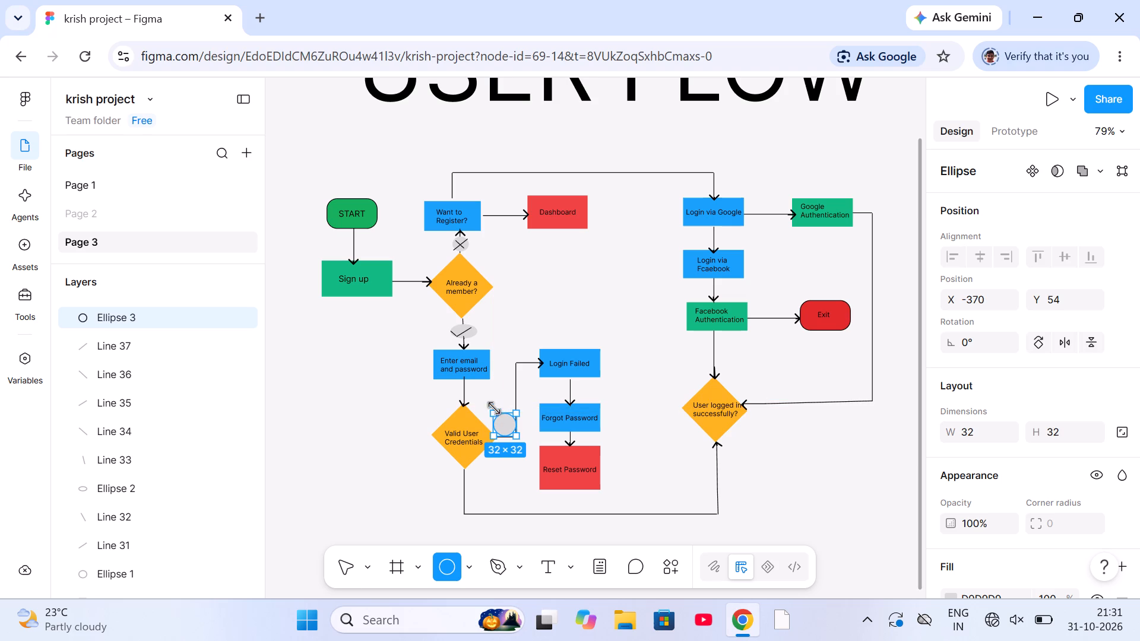
left_click(495, 392)
left_click_drag(510, 423, 524, 436)
left_click(524, 436)
left_click(519, 467)
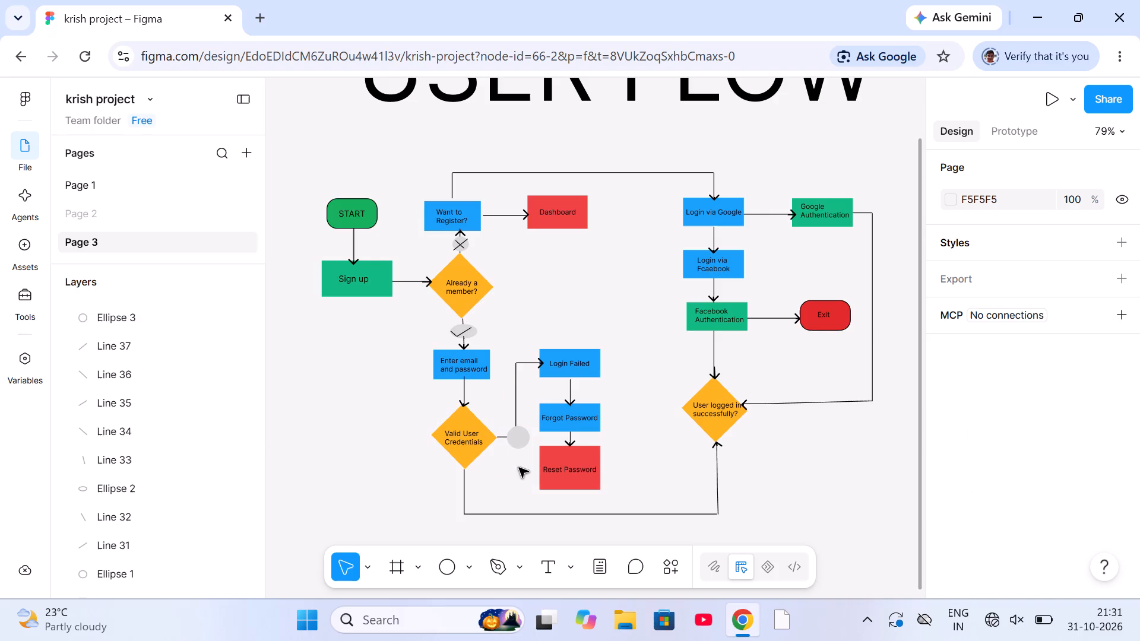
Draw a downward-slanting line about 40 long at about -37° across the circle beside "Valid User Credentials".
left_click(470, 563)
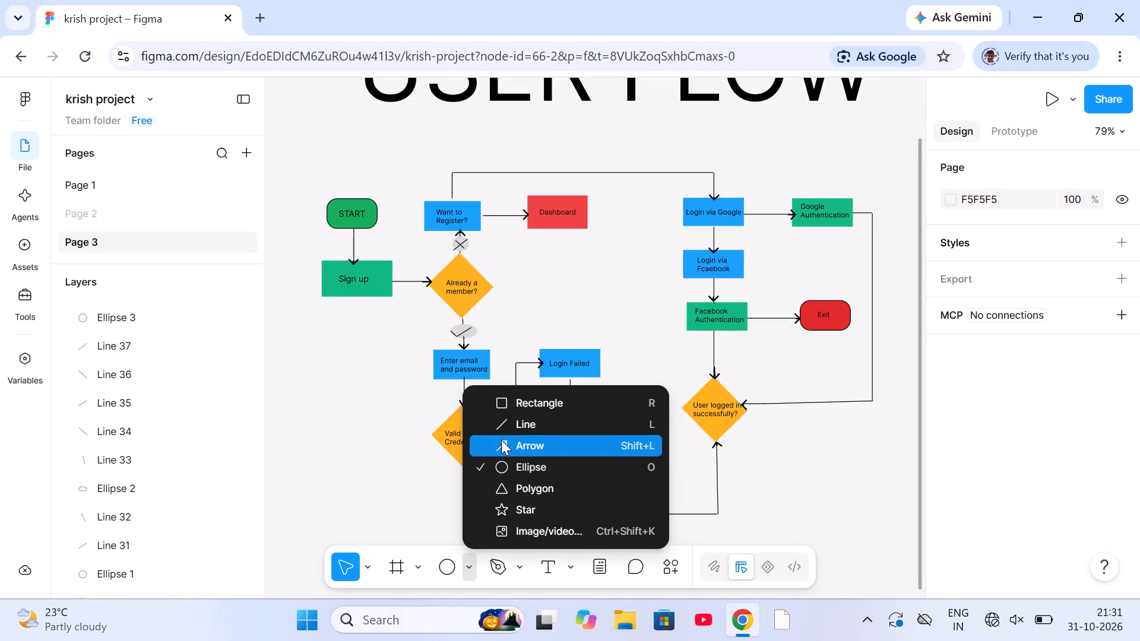
left_click(509, 424)
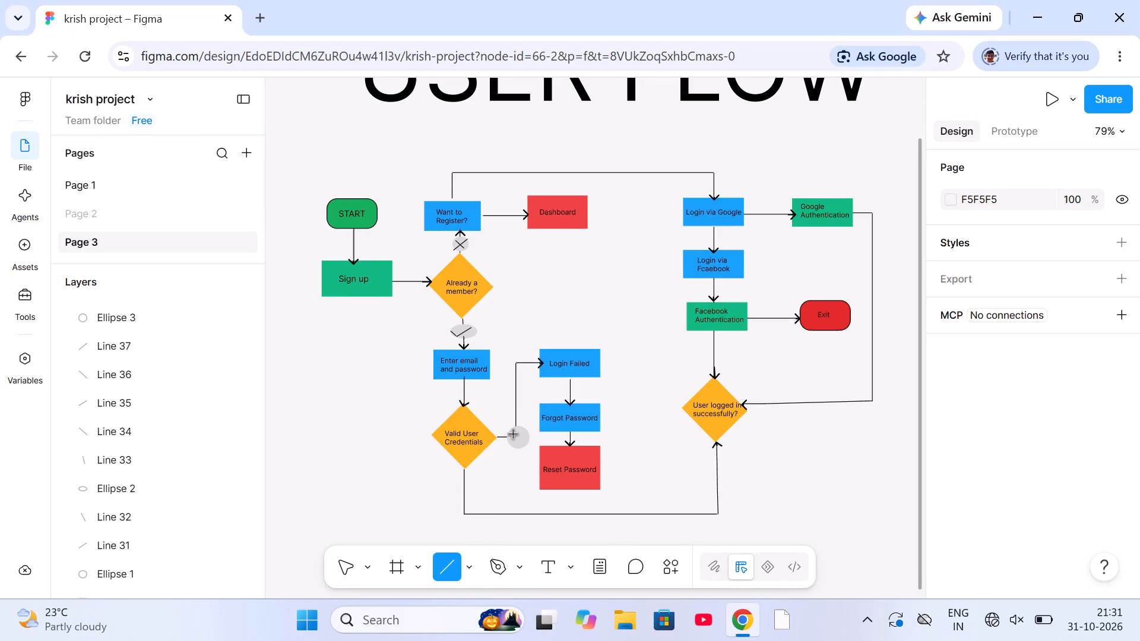
left_click(511, 430)
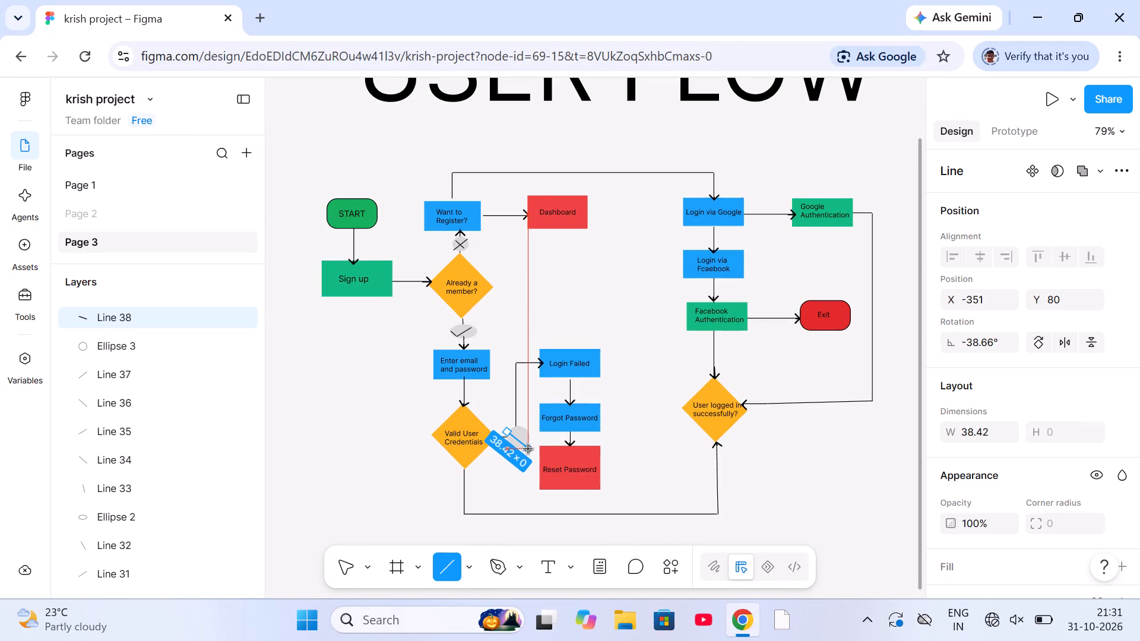
left_click(530, 450)
left_click(518, 485)
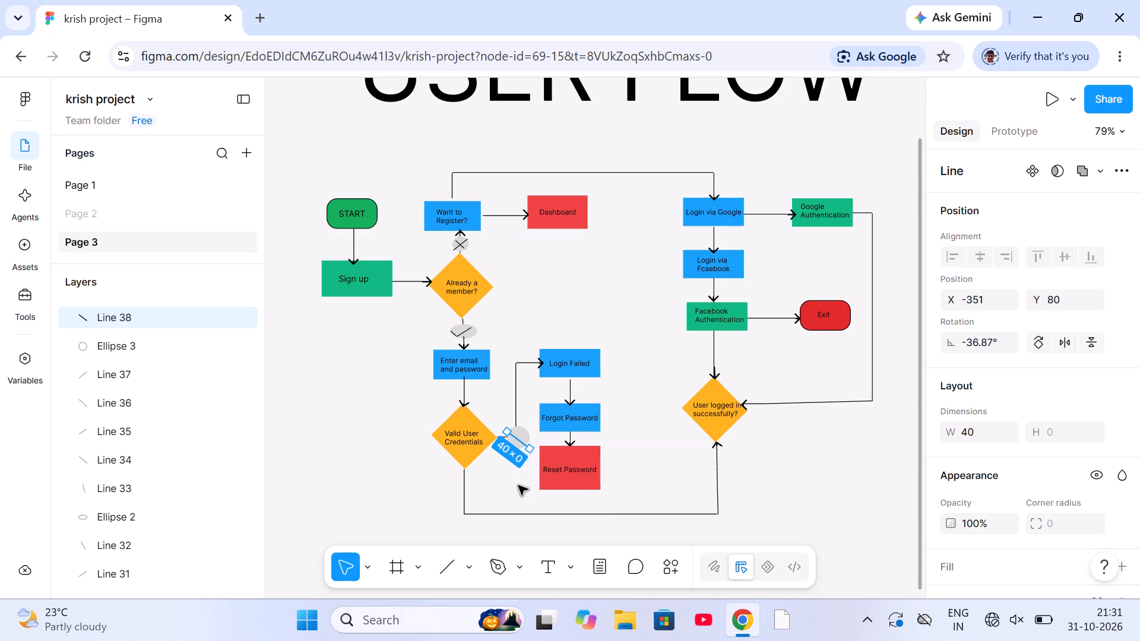
Draw a rising line about 39.7 long at about 41° across the same circle to complete the cross.
left_click(453, 567)
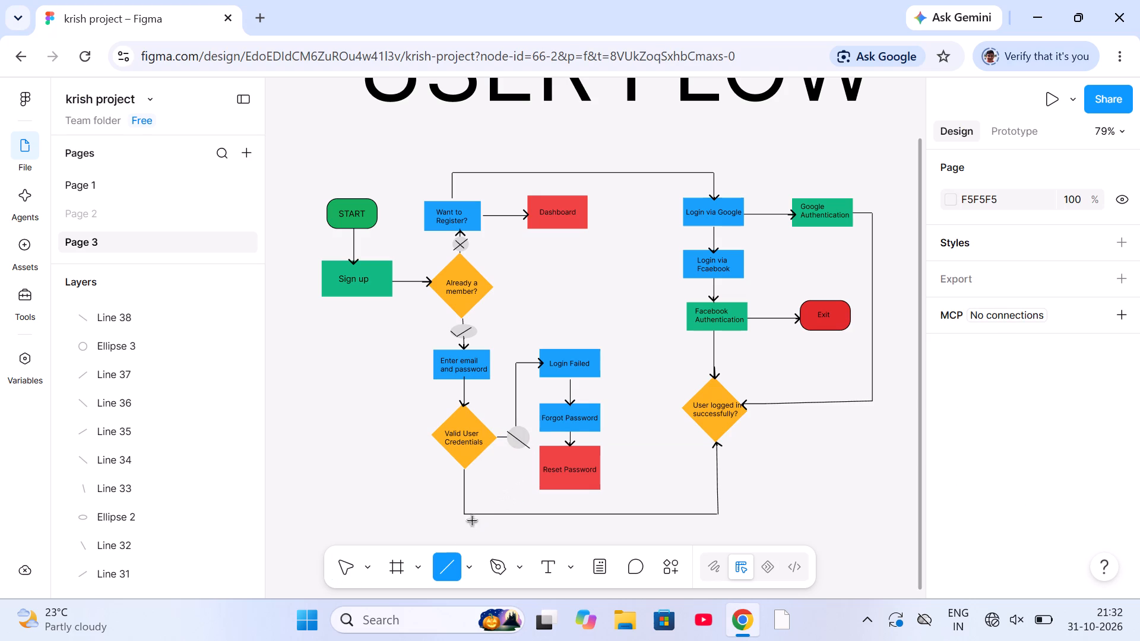
left_click(511, 445)
left_click(528, 427)
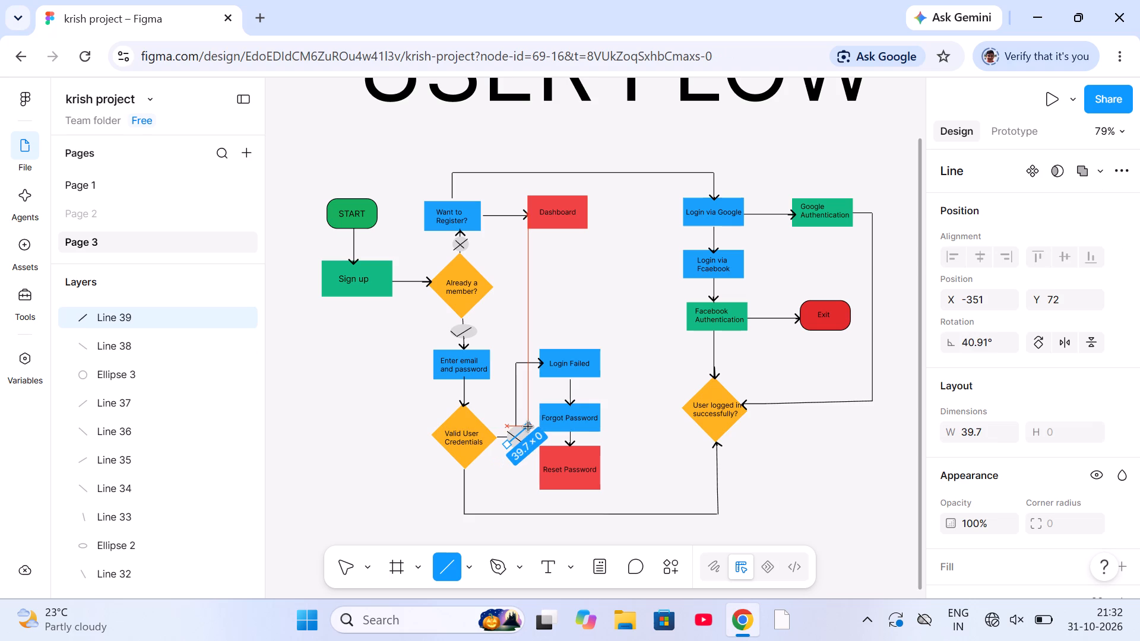
left_click(520, 491)
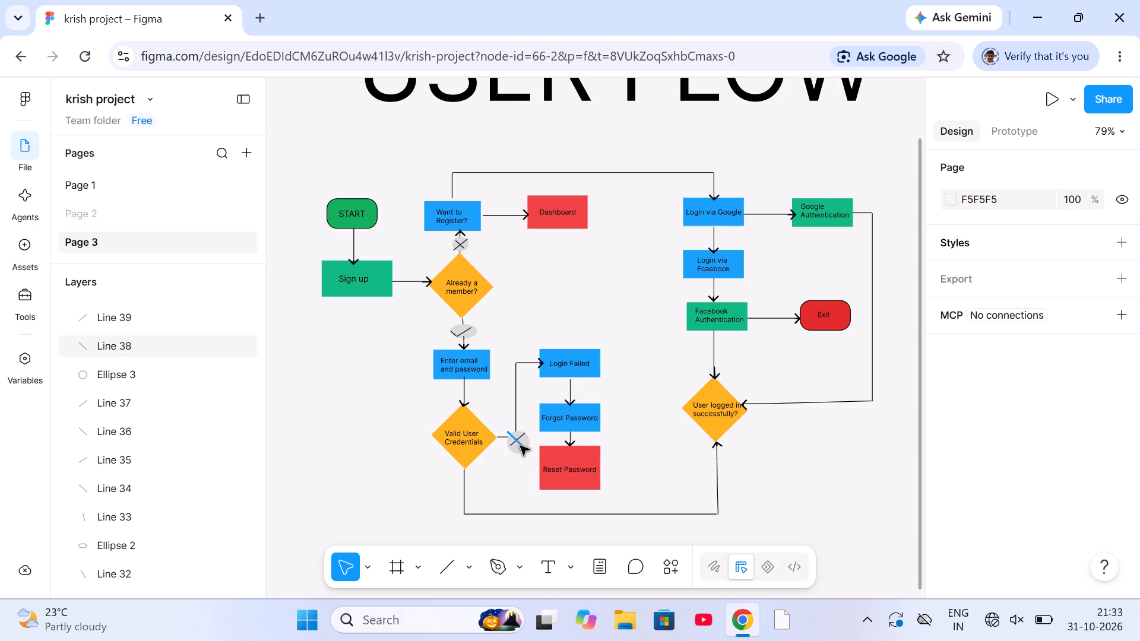
left_click(520, 446)
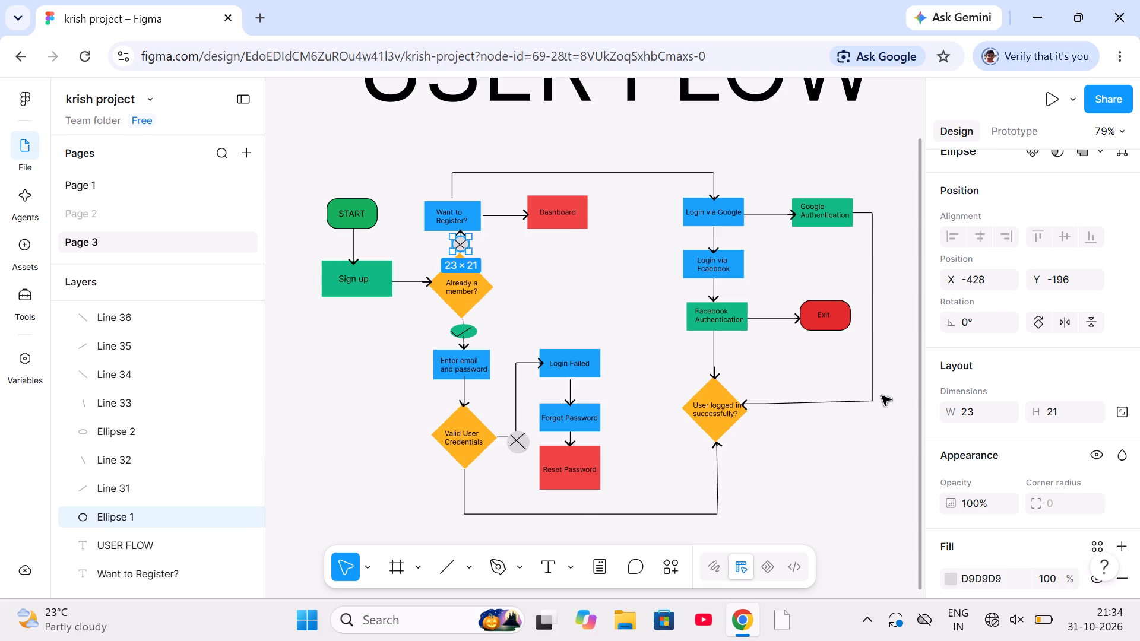
Set the fill of the circle above "Already a member?" to red EF4444.
left_click(951, 573)
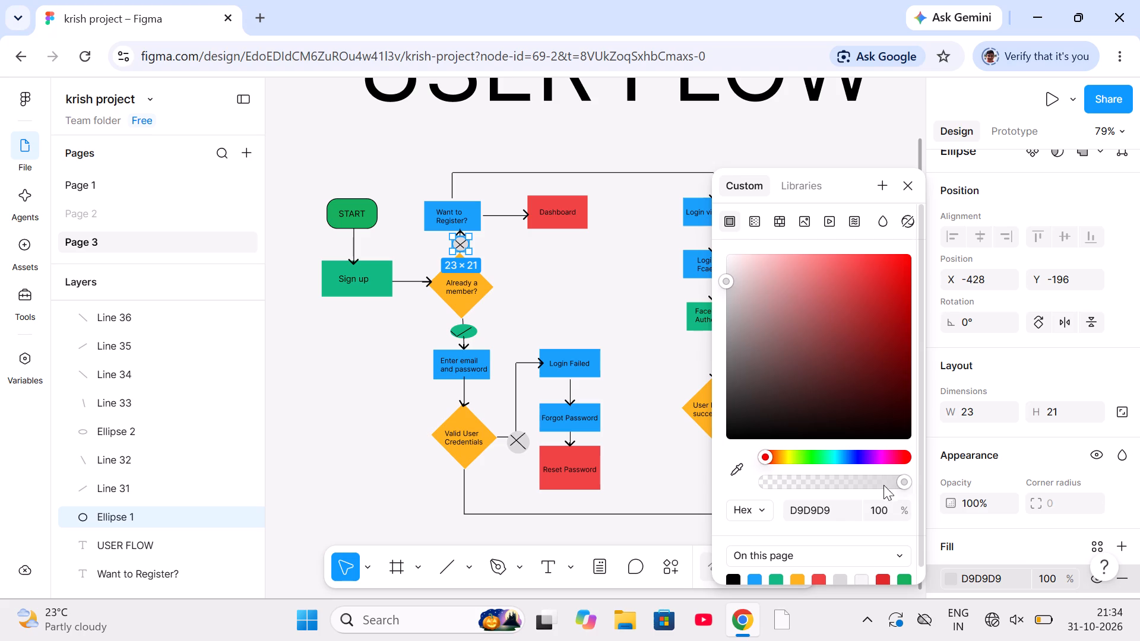
left_click(842, 504)
key("BackSpace")
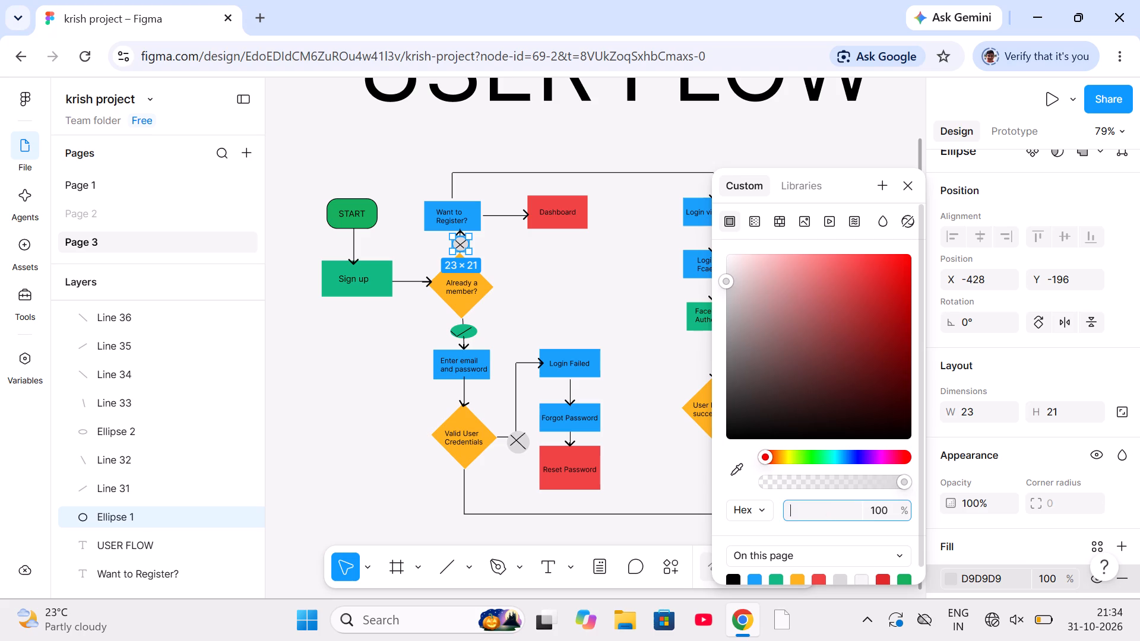
type("EF4444")
key("Return")
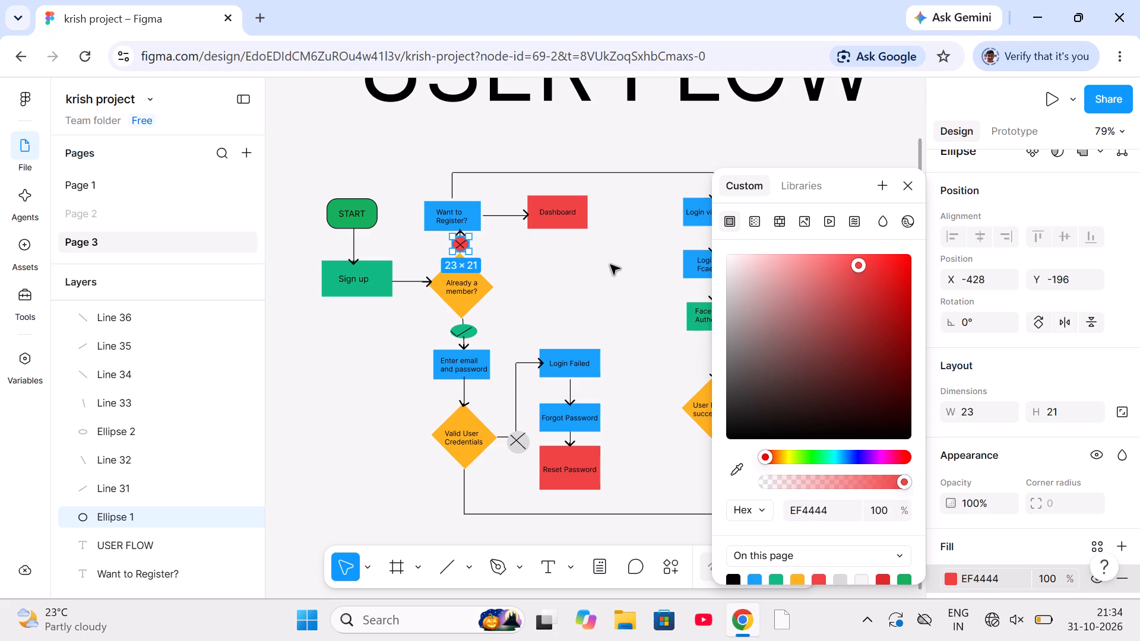
left_click(610, 265)
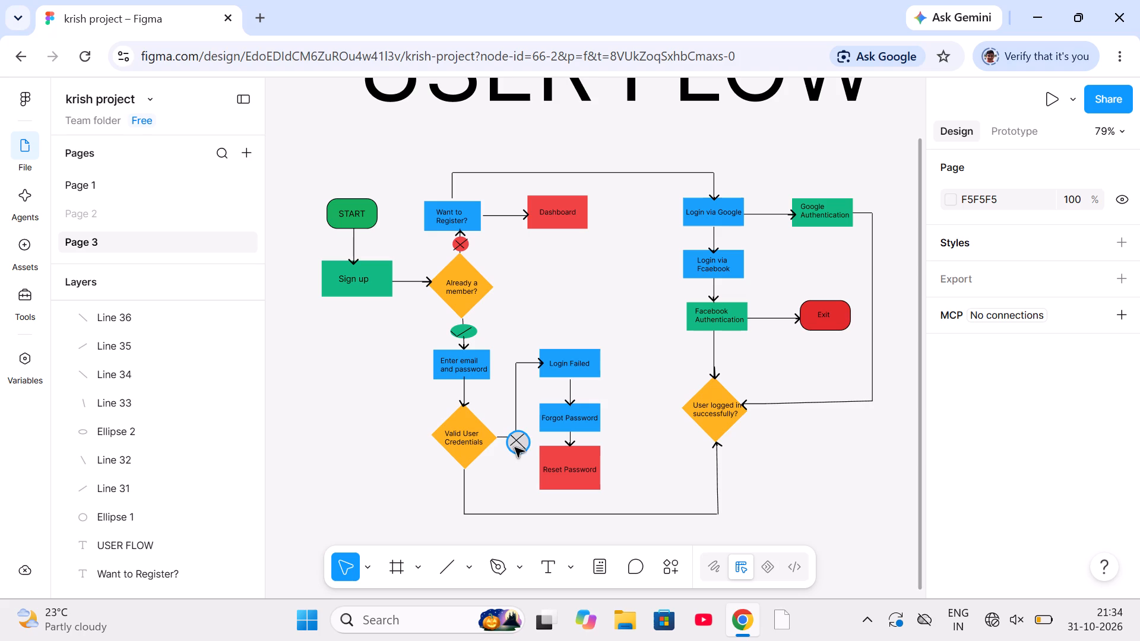
Set the fill of the crossed circle beside "Valid User Credentials" to red EF4444.
left_click(517, 450)
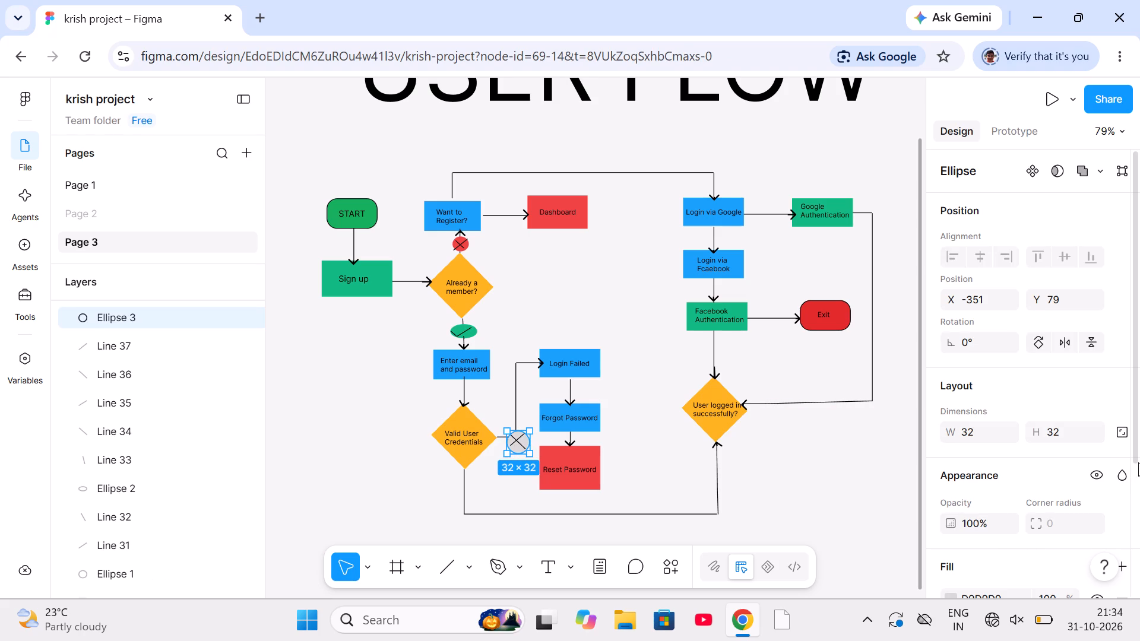
left_click_drag(1138, 462, 1138, 469)
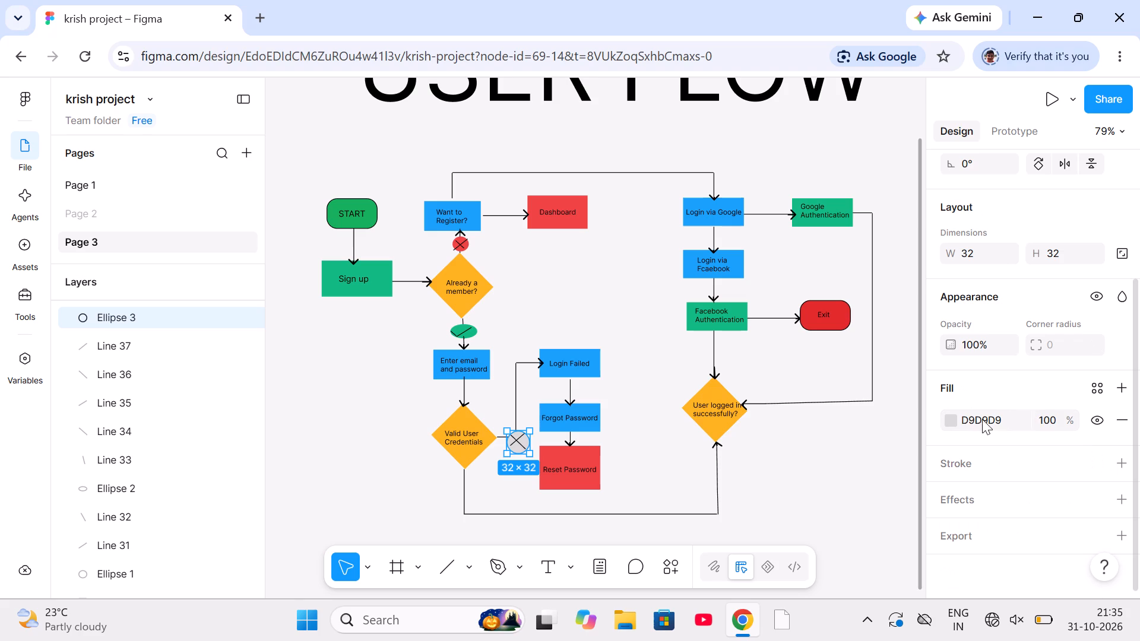
left_click(958, 413)
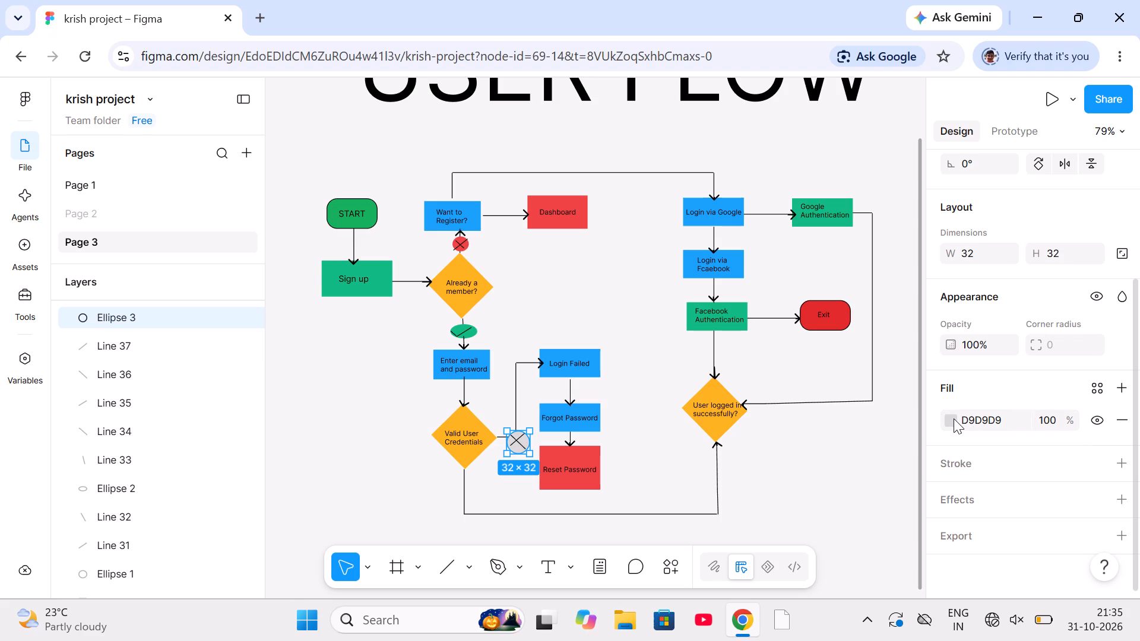
left_click(954, 418)
left_click(841, 502)
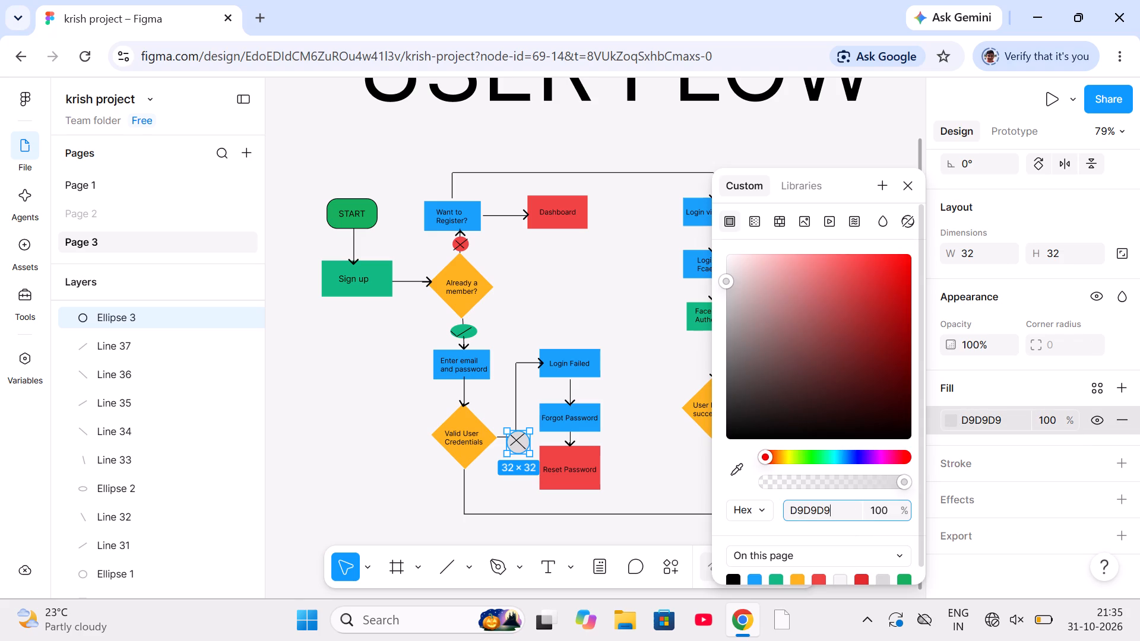
key("BackSpace")
type("EF4444")
key("Return")
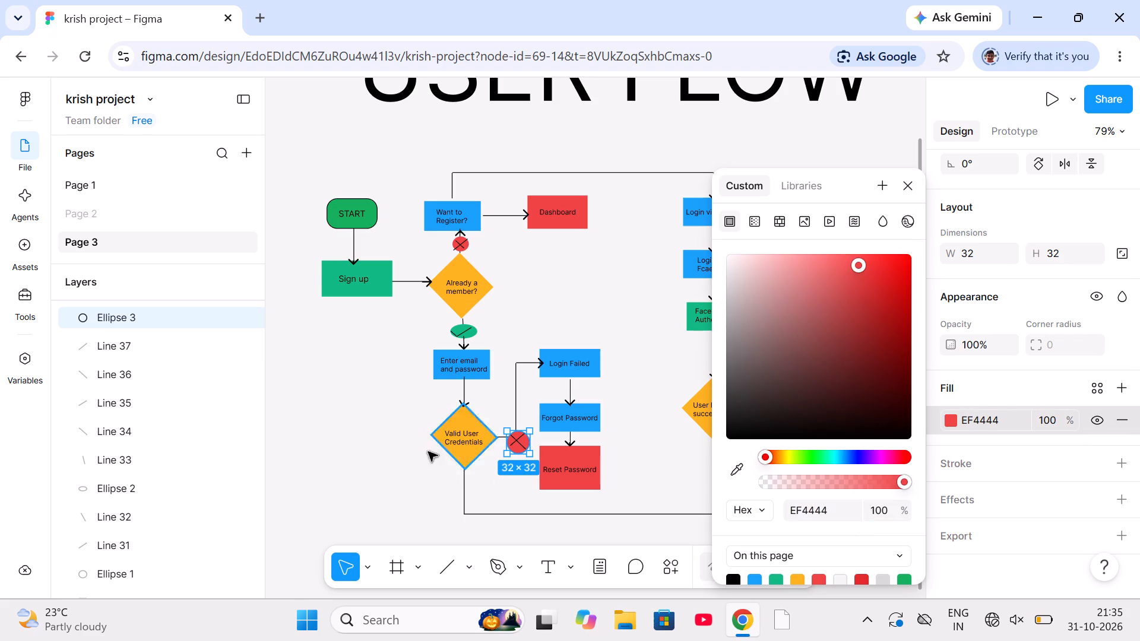
left_click(381, 447)
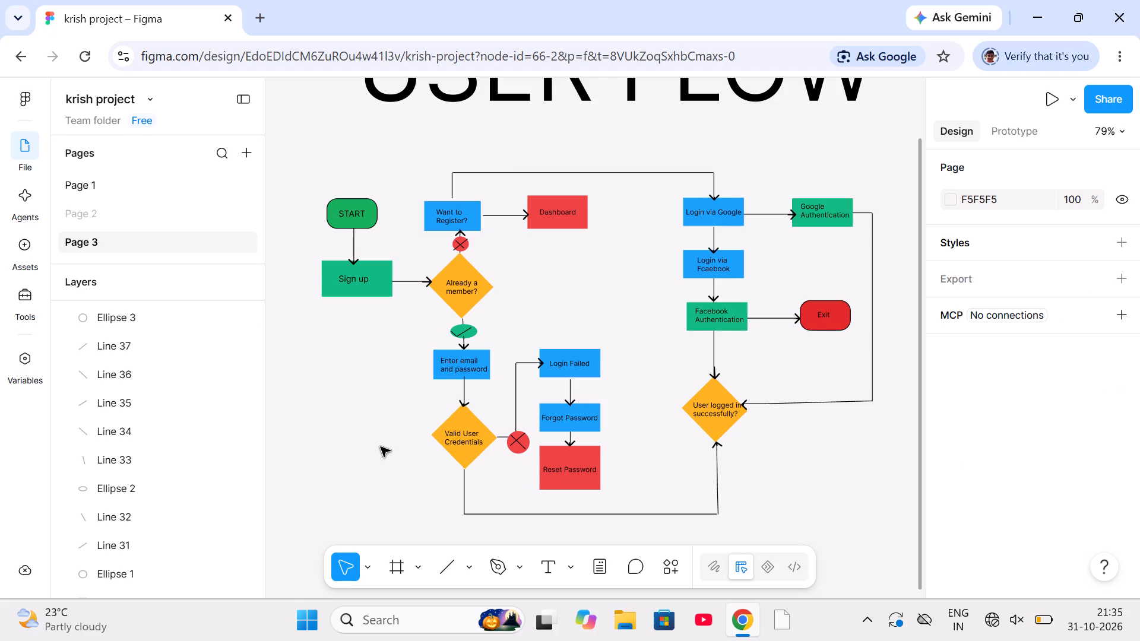
Draw a grey circle about 33 × 32 at the connector corner below the "Valid User Credentials" diamond.
left_click(465, 565)
left_click(549, 462)
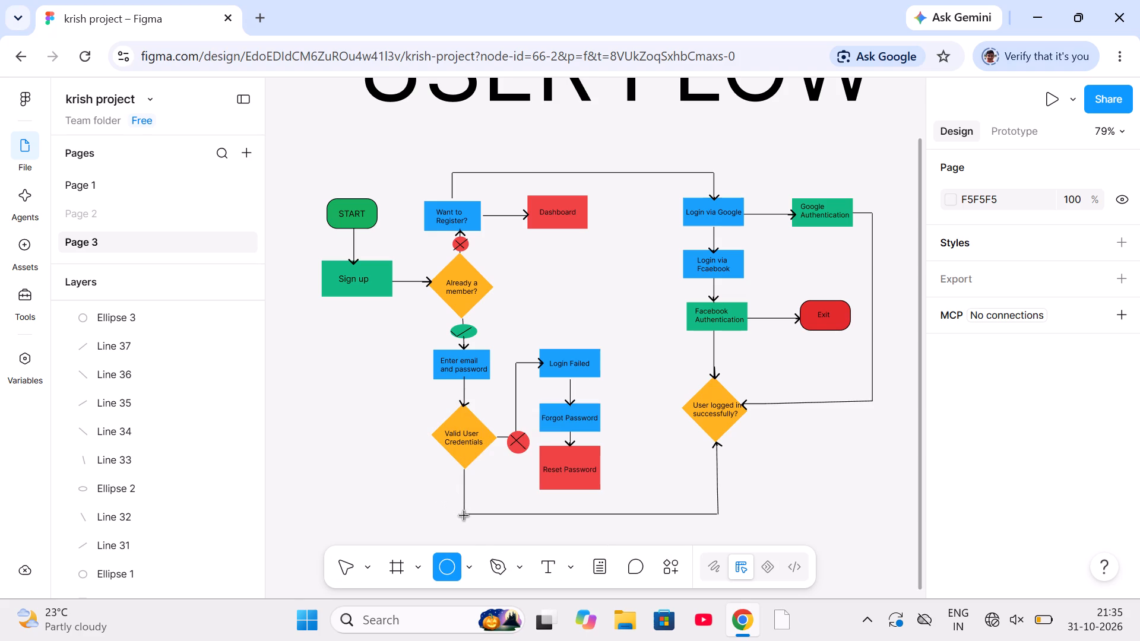
left_click(464, 516)
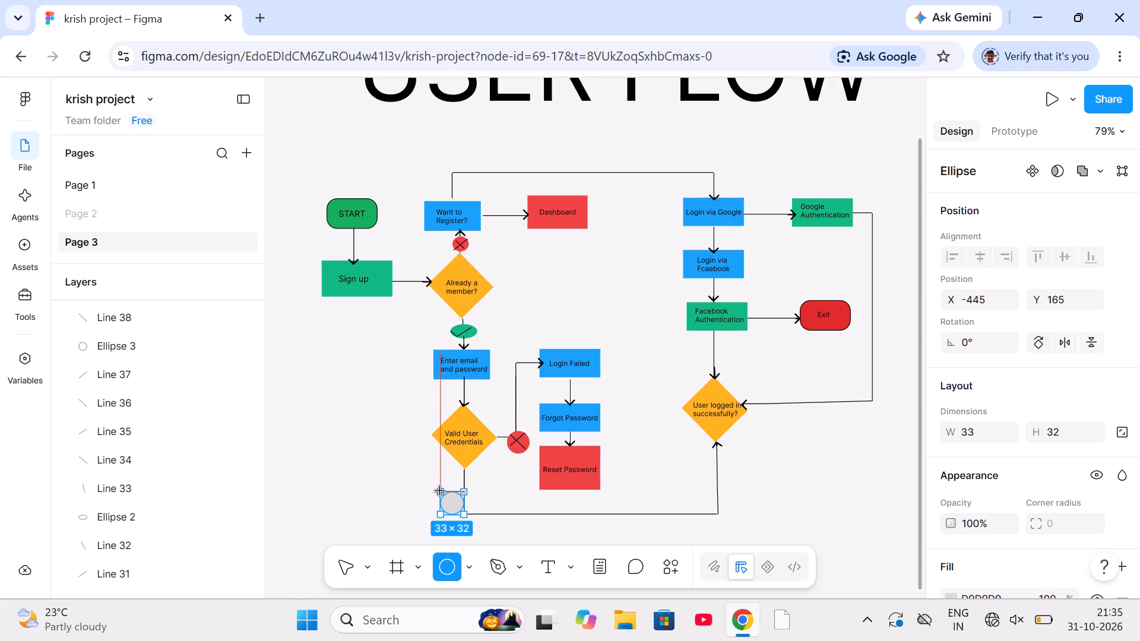
left_click(440, 491)
left_click(419, 501)
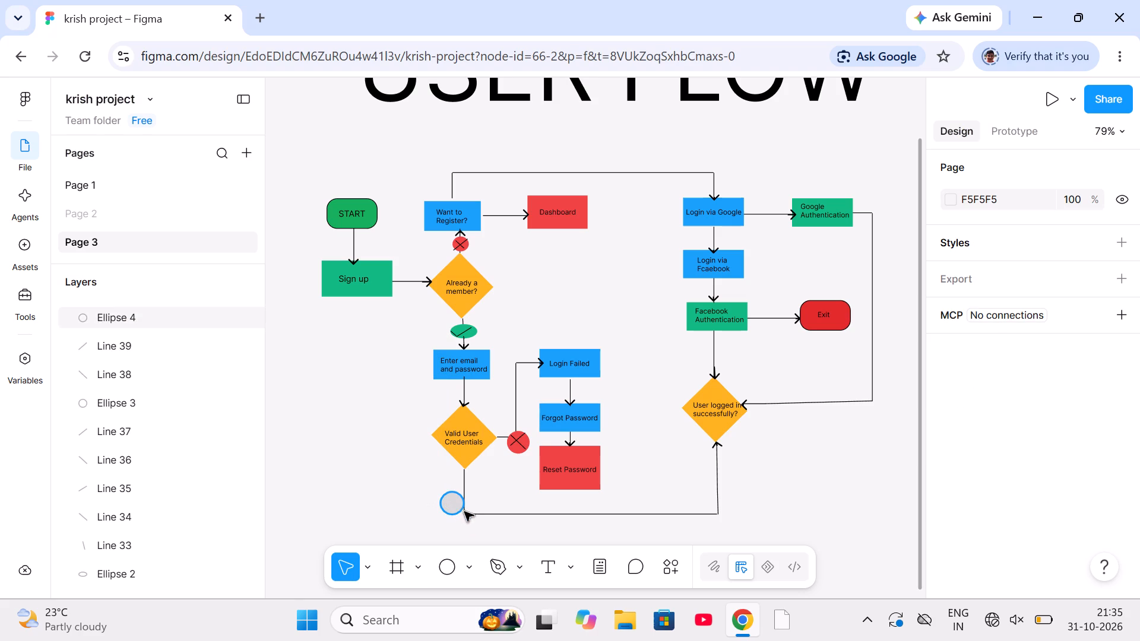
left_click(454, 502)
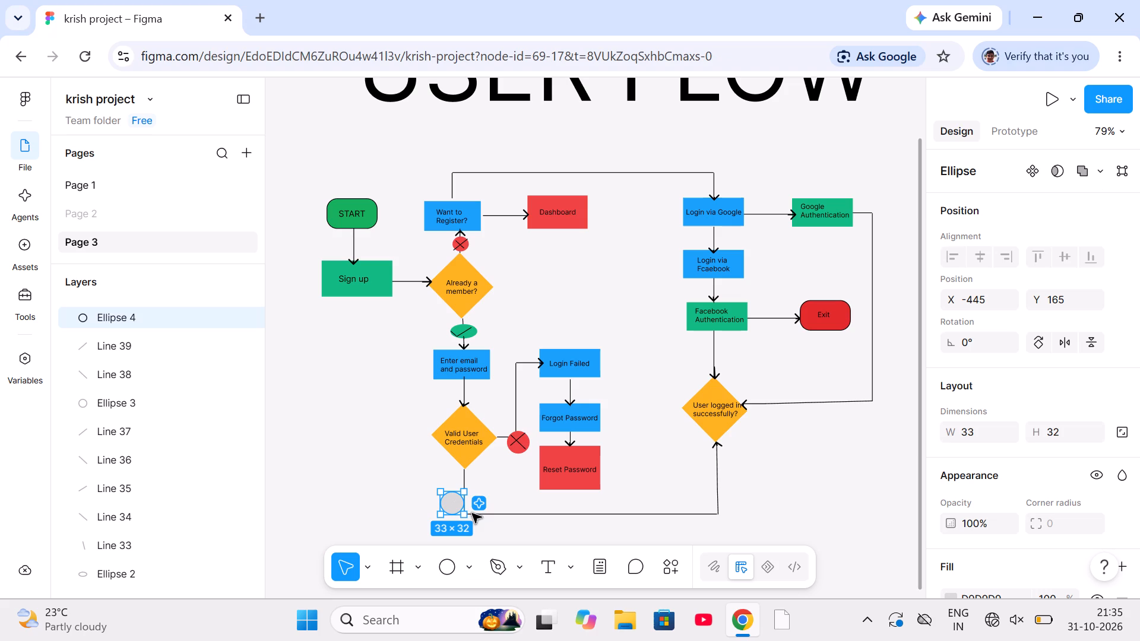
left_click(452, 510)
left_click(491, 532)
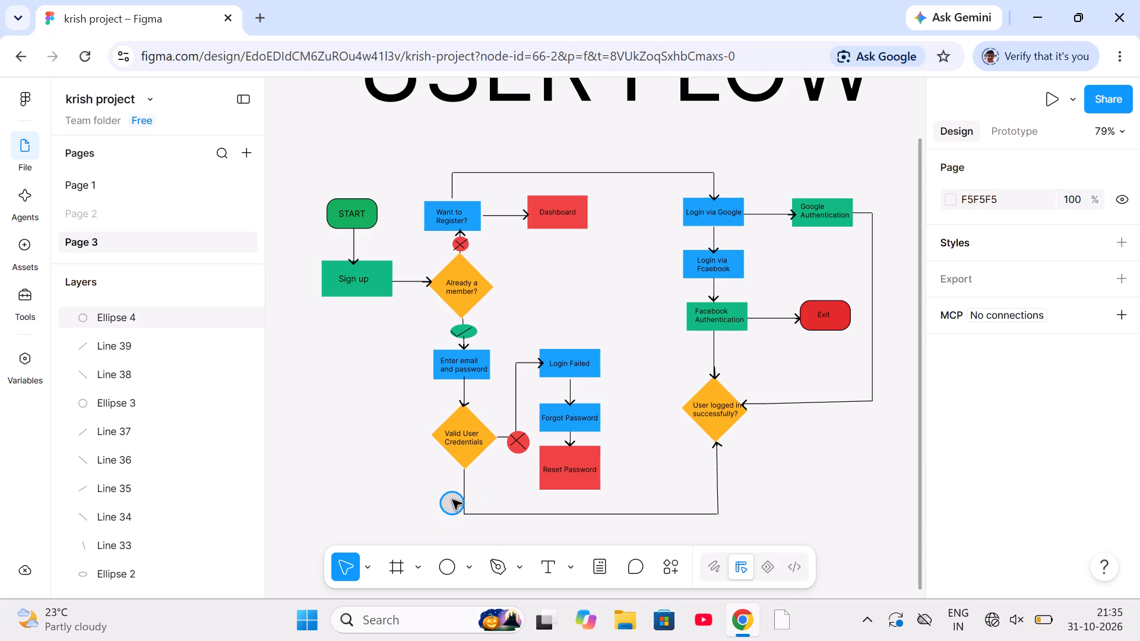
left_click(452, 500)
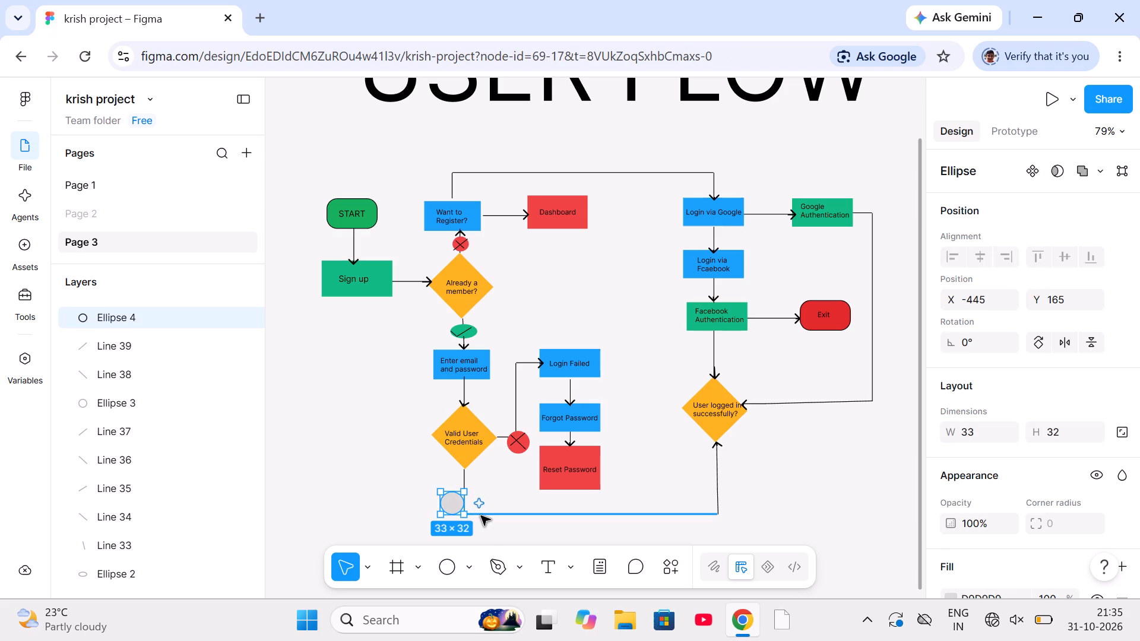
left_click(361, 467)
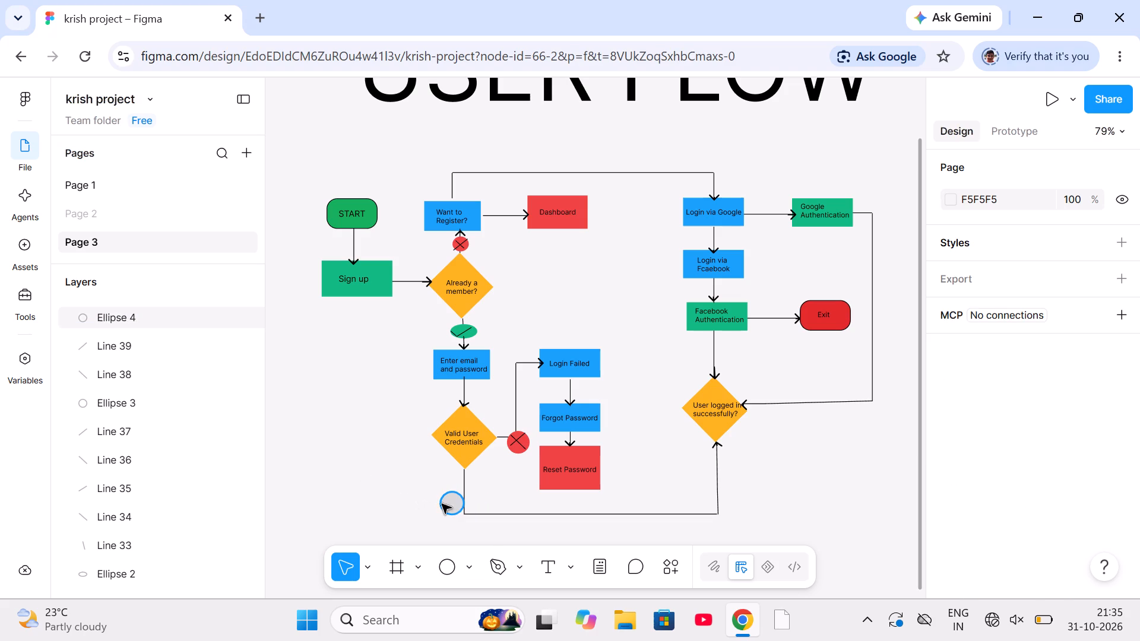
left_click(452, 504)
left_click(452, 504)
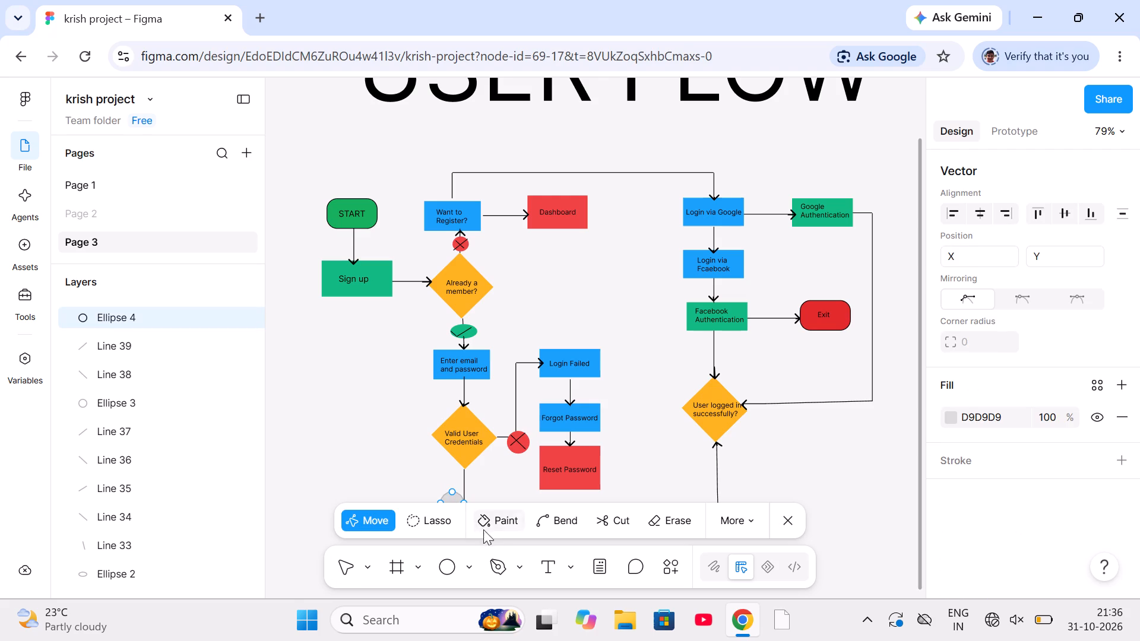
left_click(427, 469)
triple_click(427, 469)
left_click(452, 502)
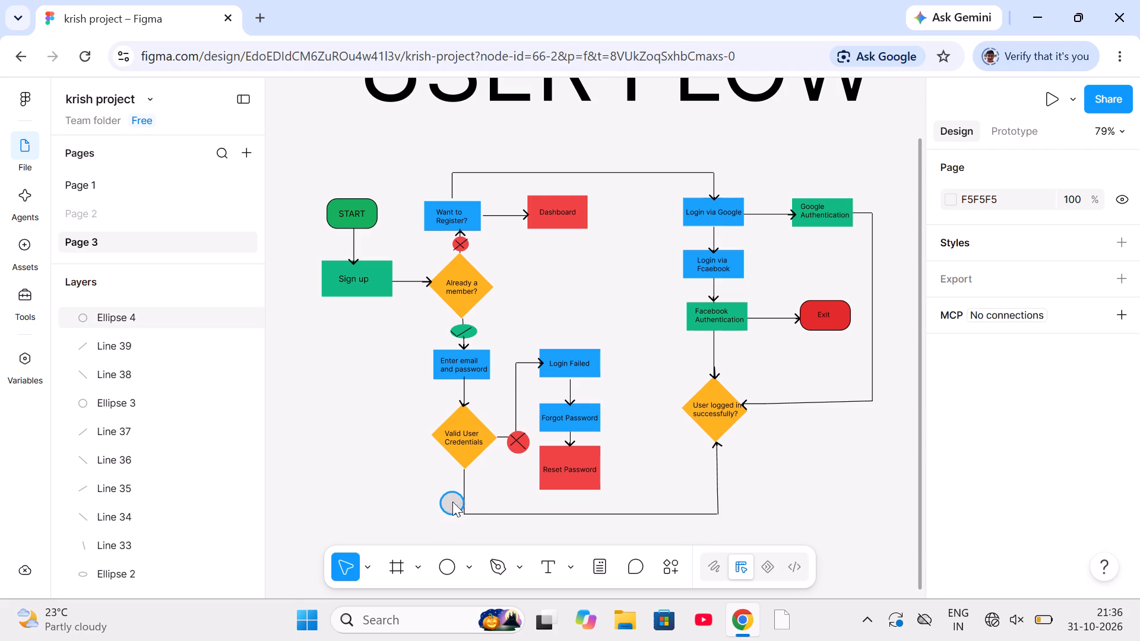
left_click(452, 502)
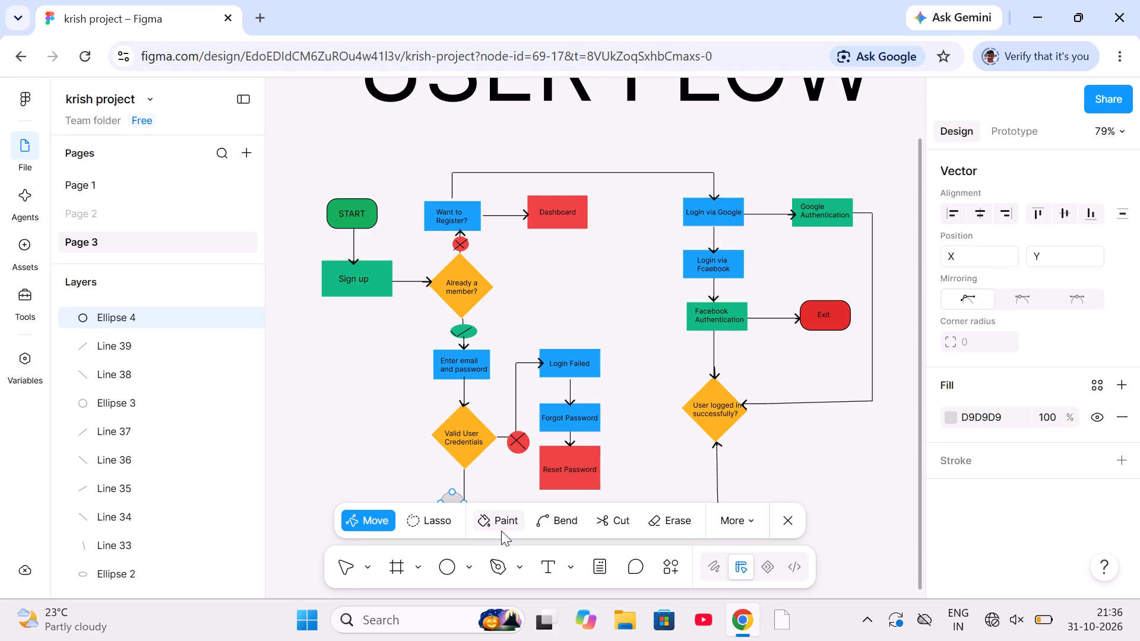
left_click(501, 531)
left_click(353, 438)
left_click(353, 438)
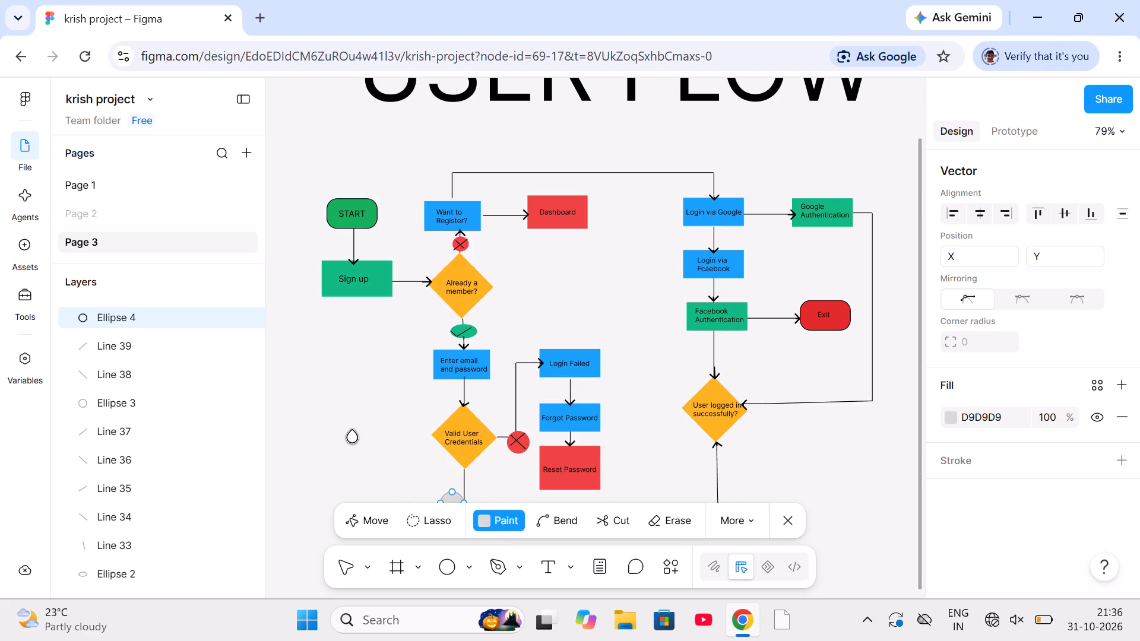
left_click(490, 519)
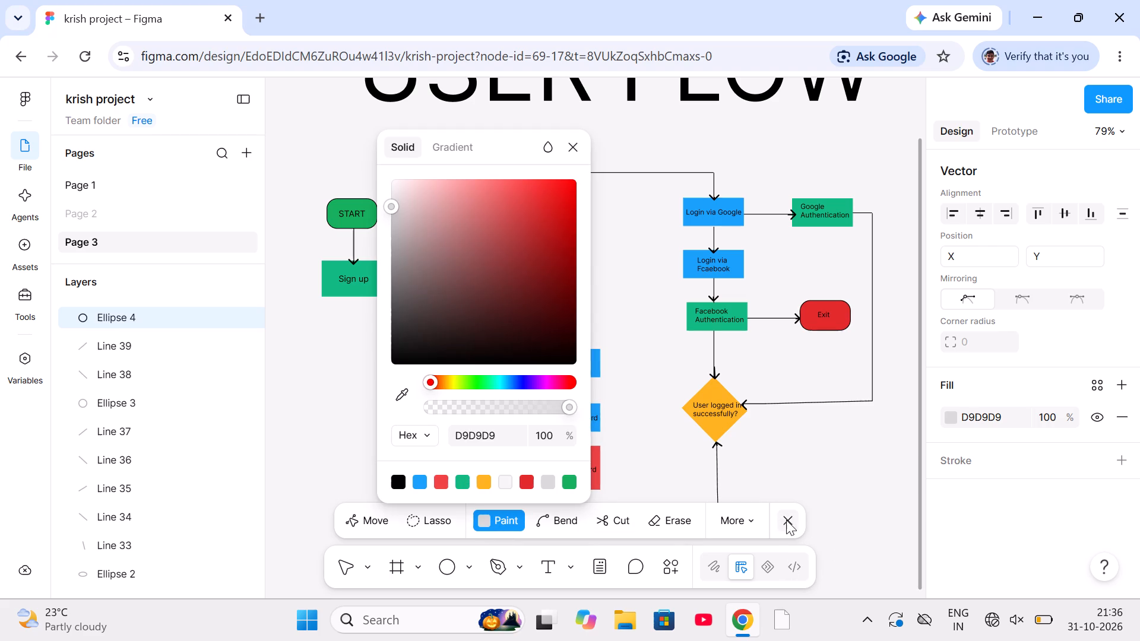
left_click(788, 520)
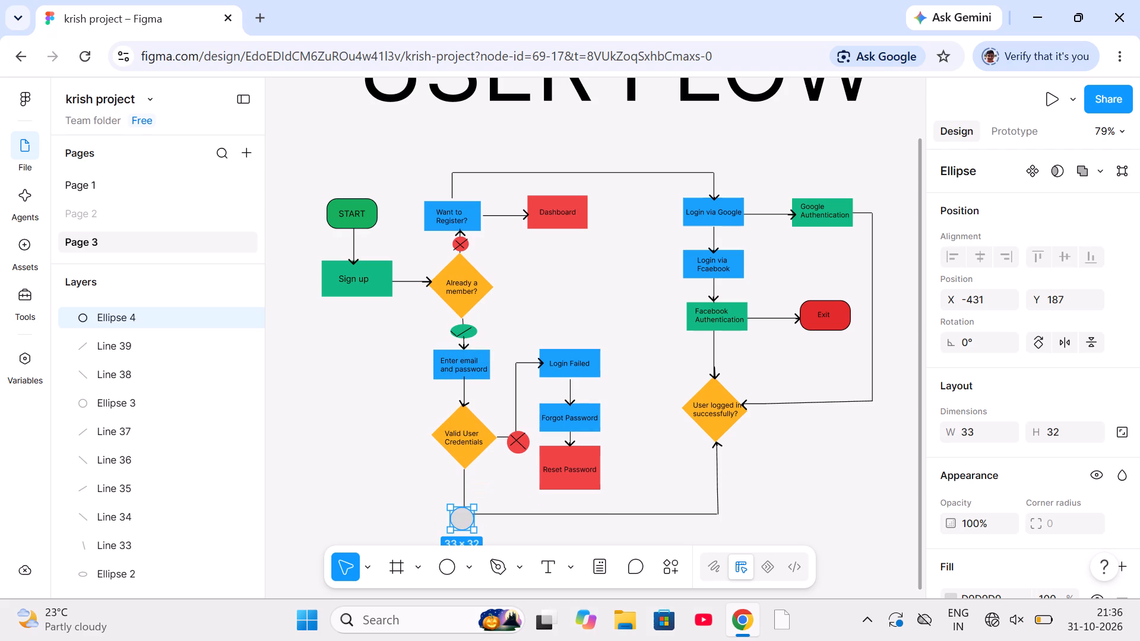
Move the grey circle onto the connector corner below the "Valid User Credentials" diamond, at about X -425, Y 181.
left_click(422, 493)
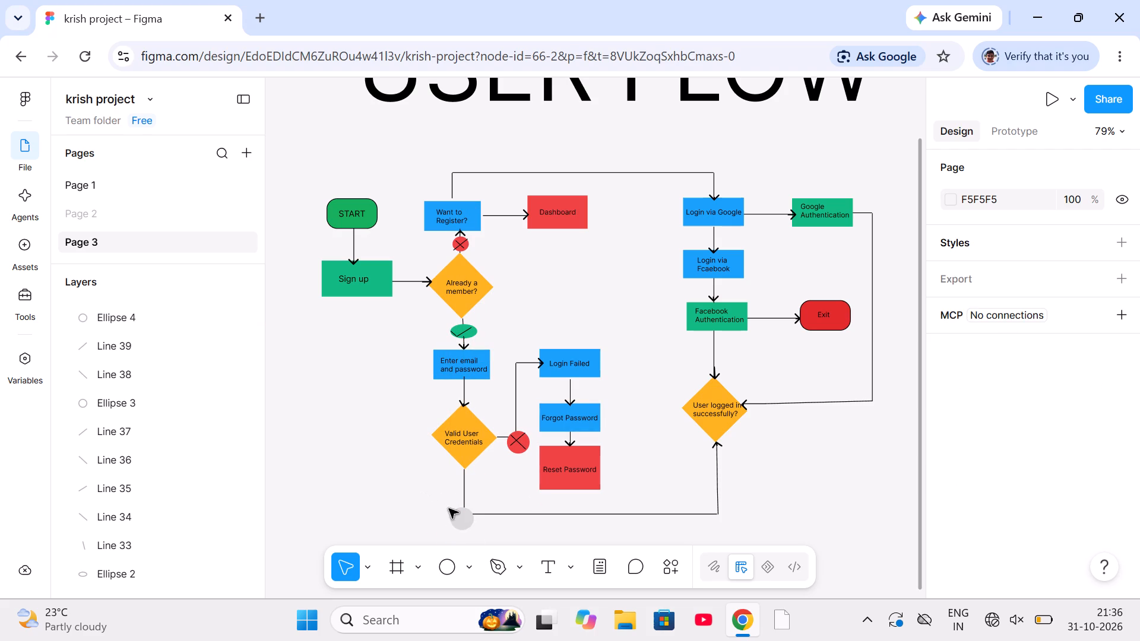
left_click(465, 522)
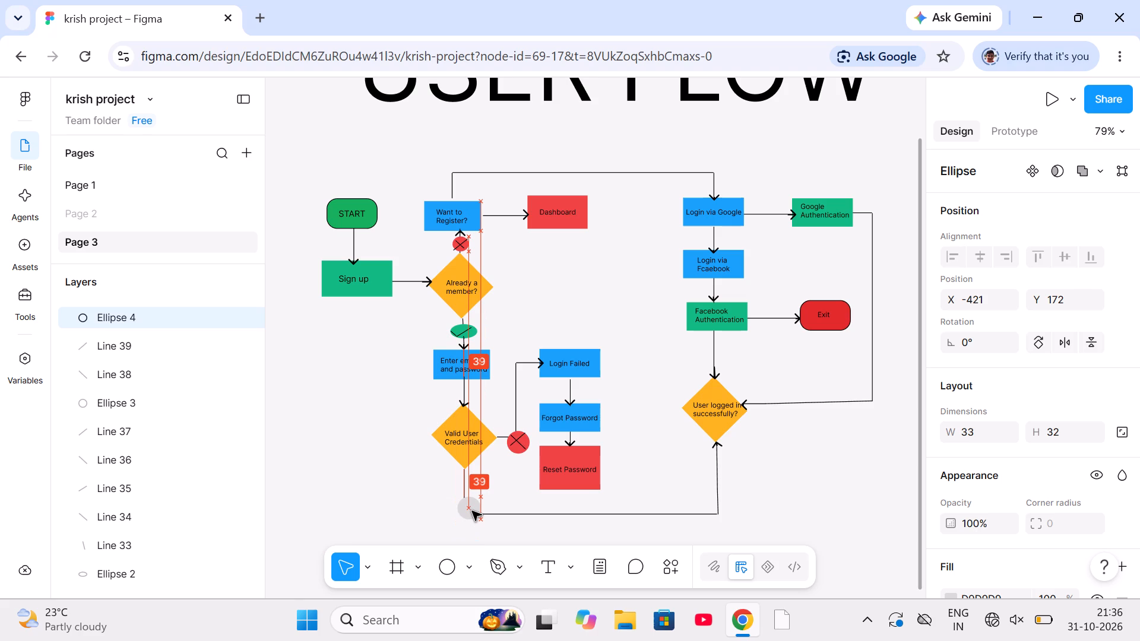
left_click(469, 517)
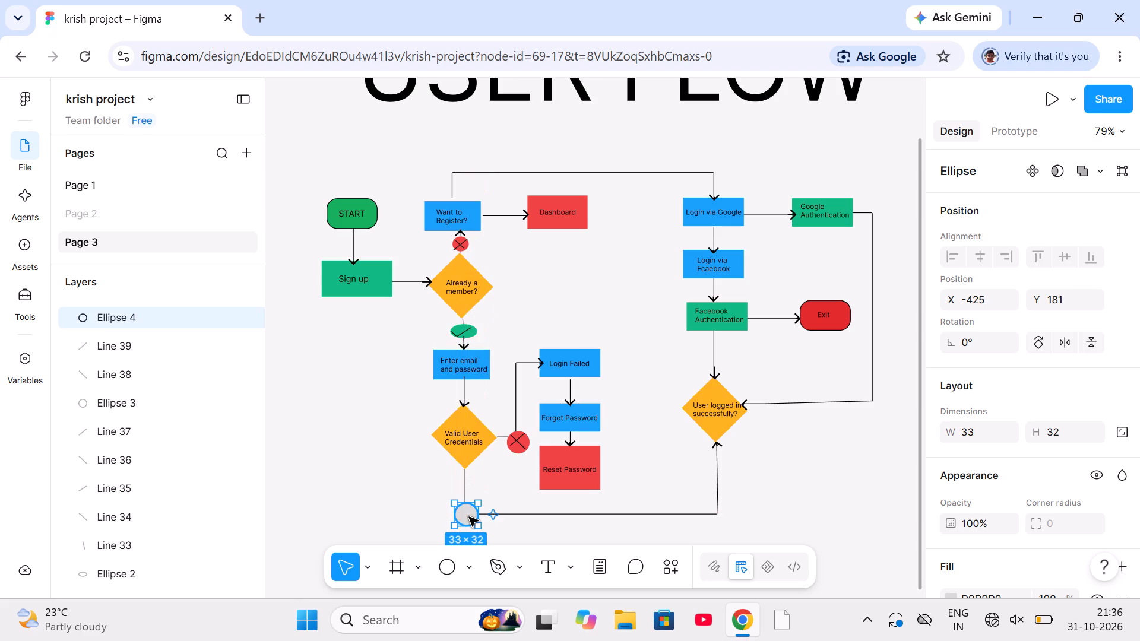
left_click(412, 496)
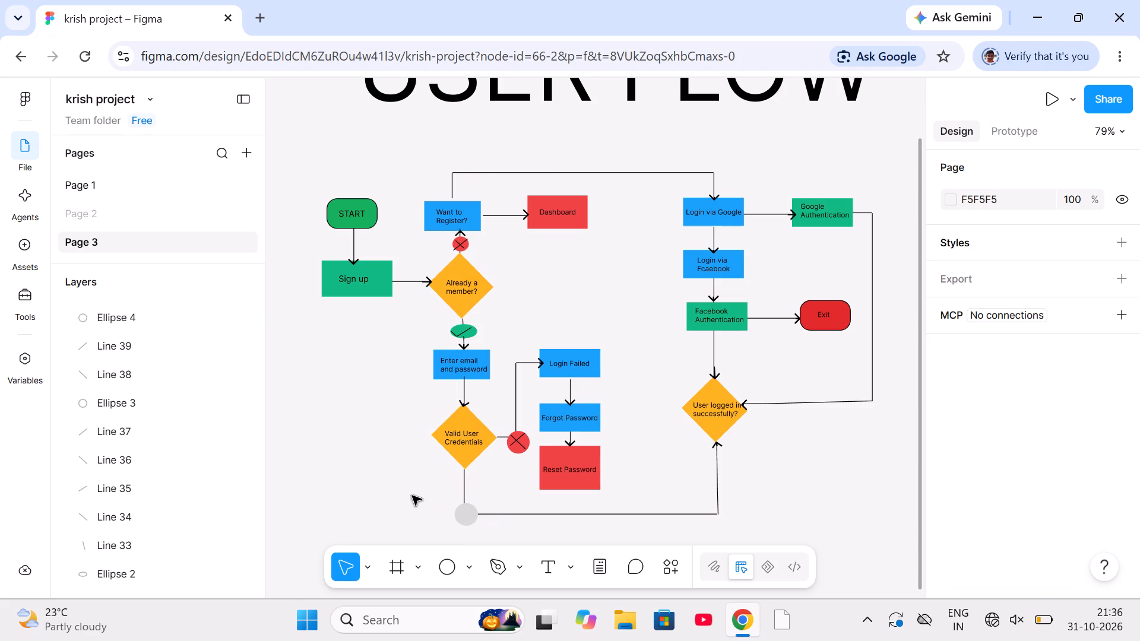
Set the fill of the circle below "Valid User Credentials" to the "Sign up" box's green, 10B981.
left_click(468, 516)
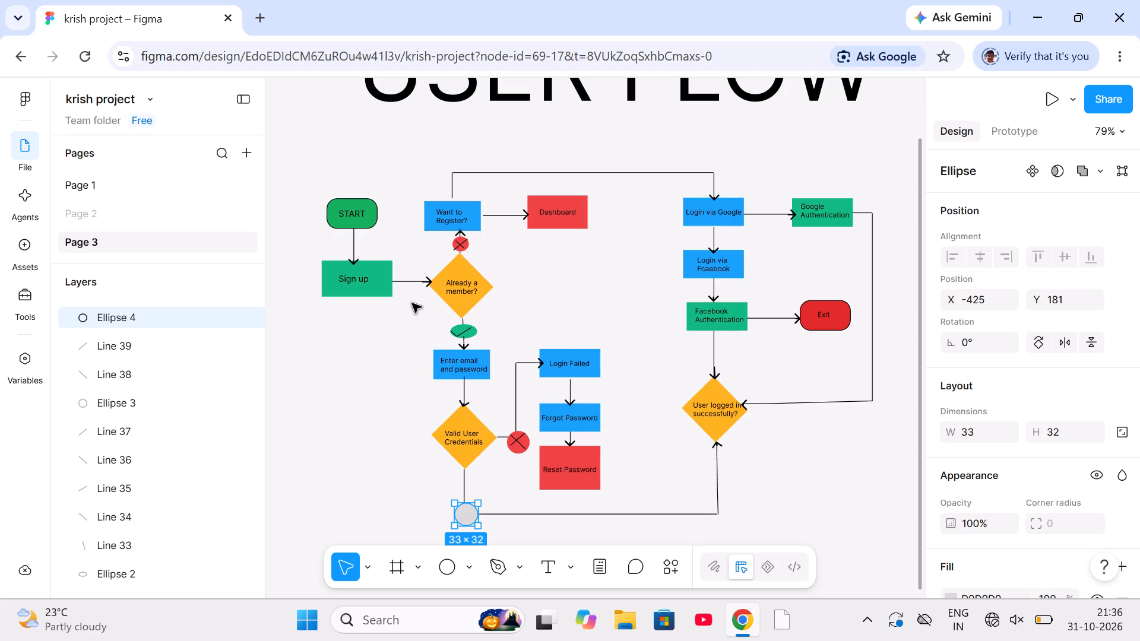
left_click(461, 331)
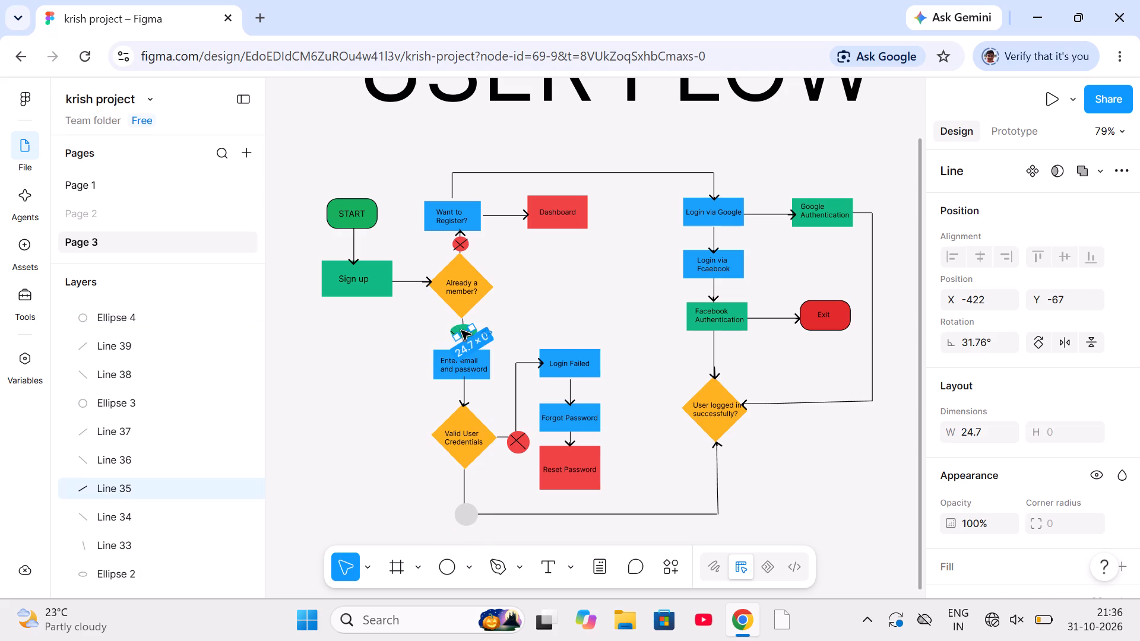
left_click(386, 282)
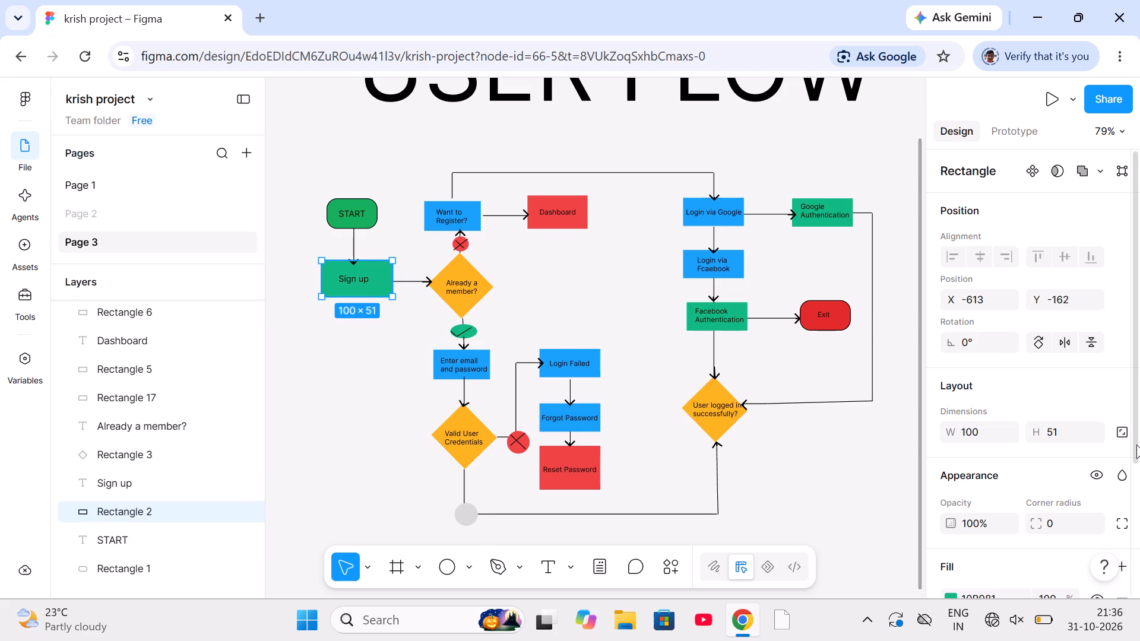
left_click_drag(1136, 445, 1139, 535)
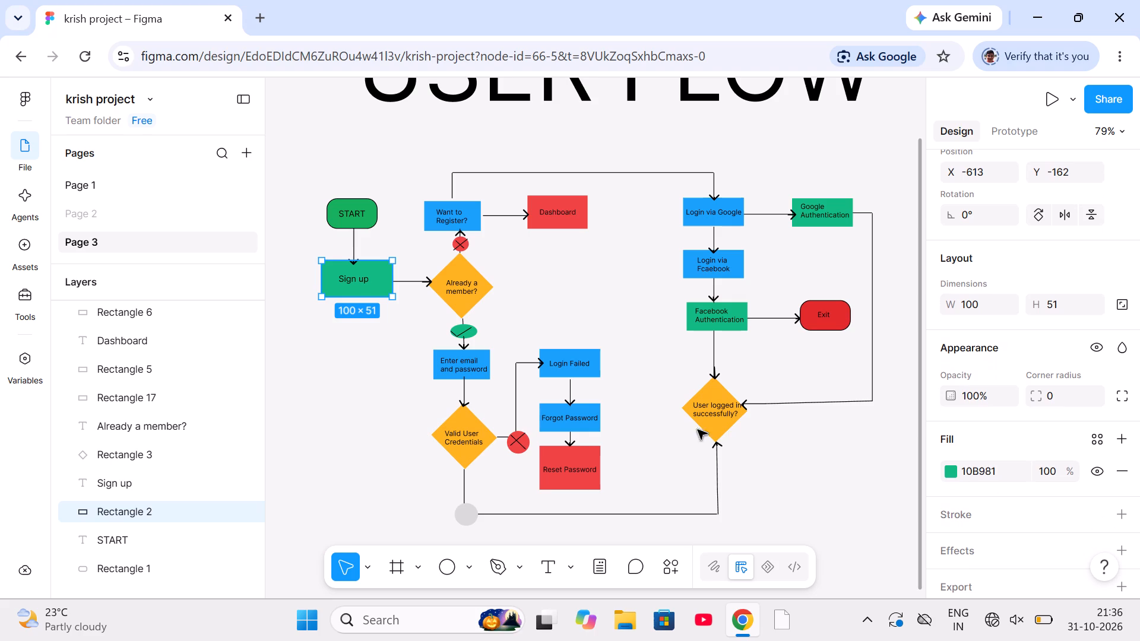
left_click(471, 512)
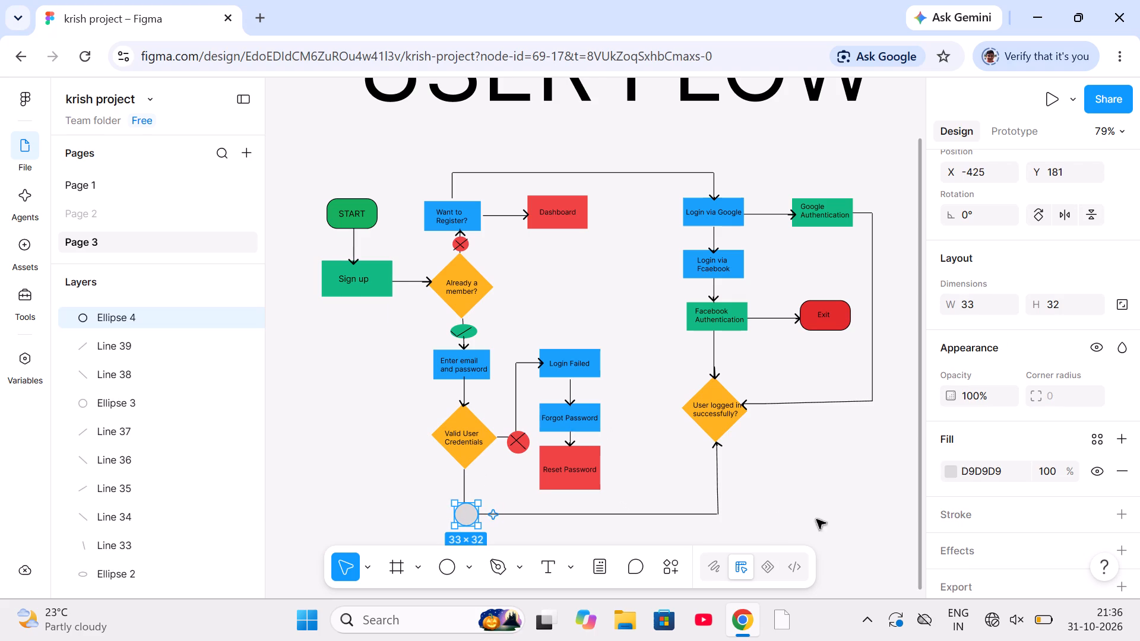
left_click(946, 471)
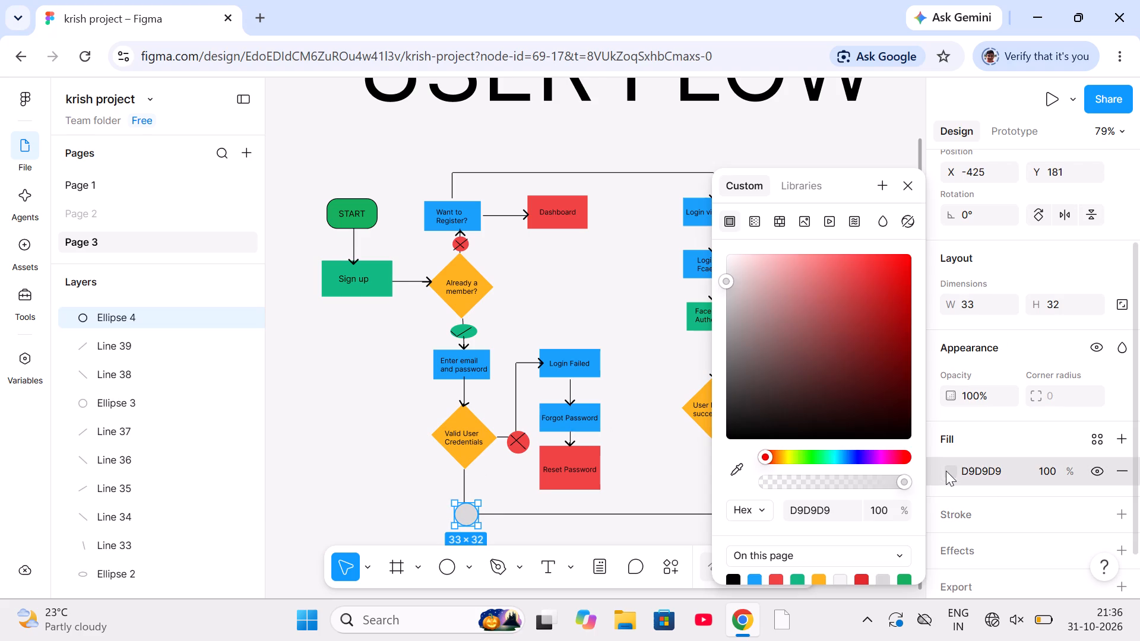
left_click(834, 513)
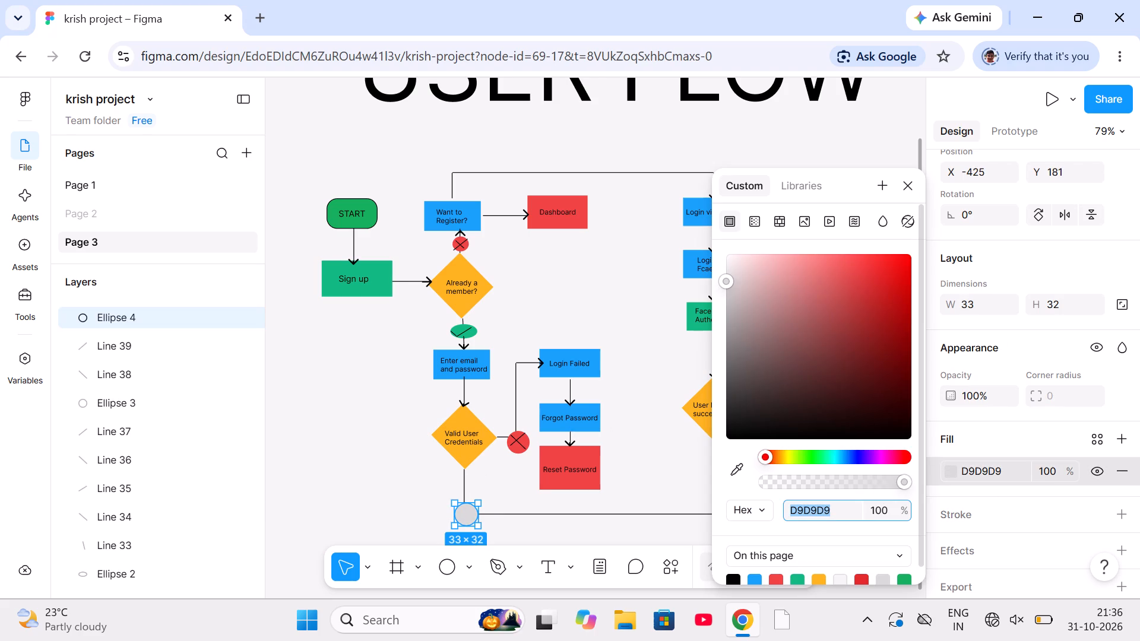
key("BackSpace")
type("10B981")
key("Return")
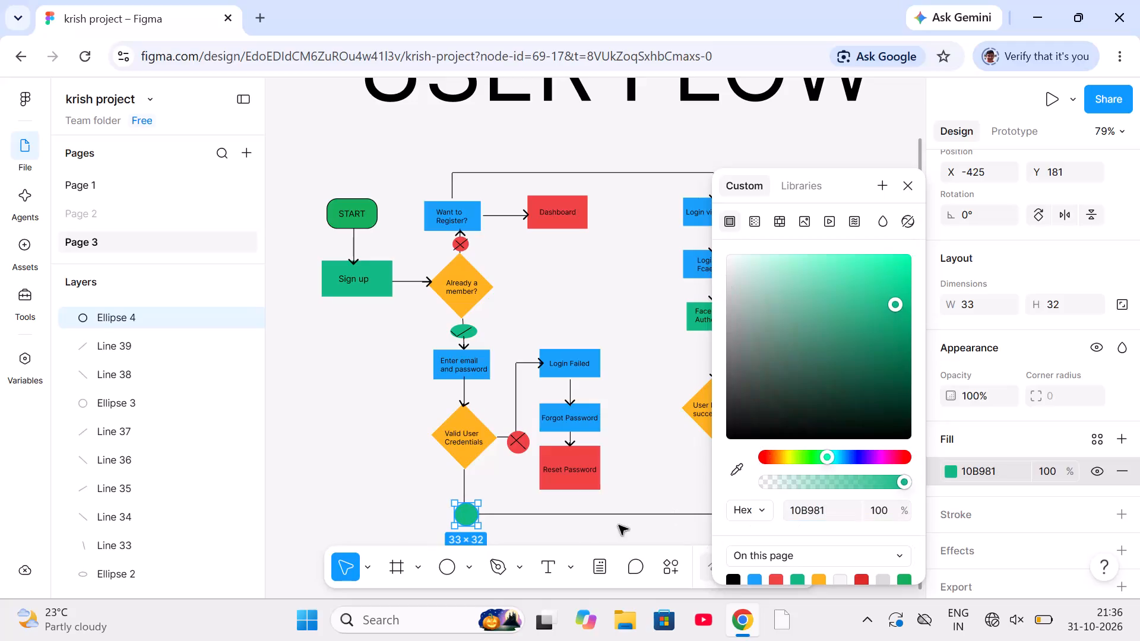
left_click(420, 489)
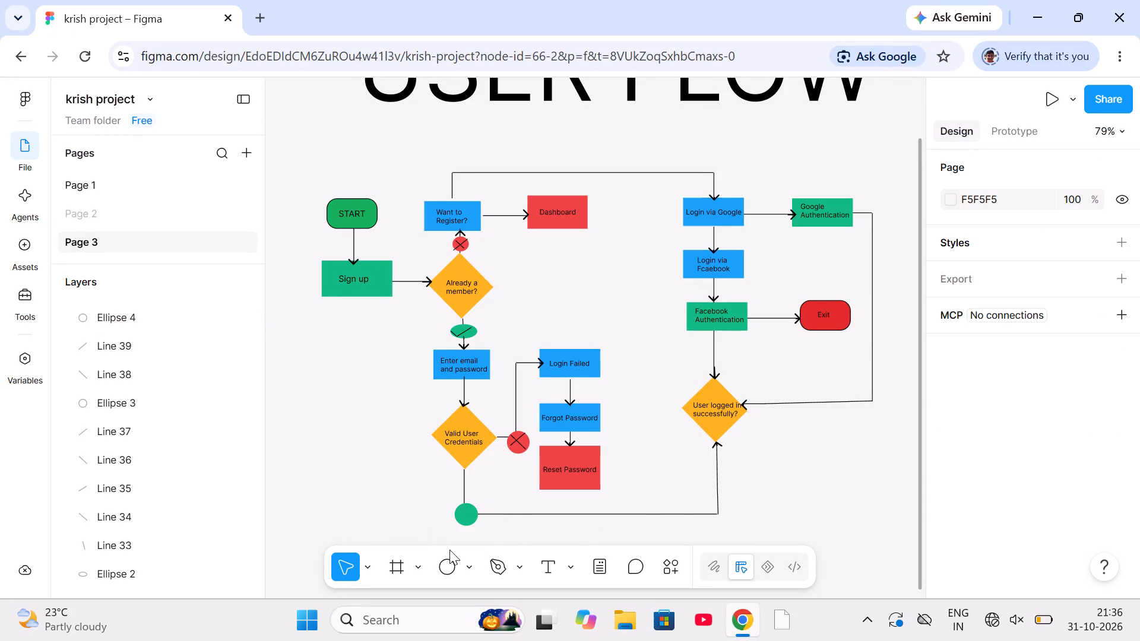
Draw a short falling line about 20.6 long at about -51° on the green circle as the check mark's first stroke.
left_click(471, 570)
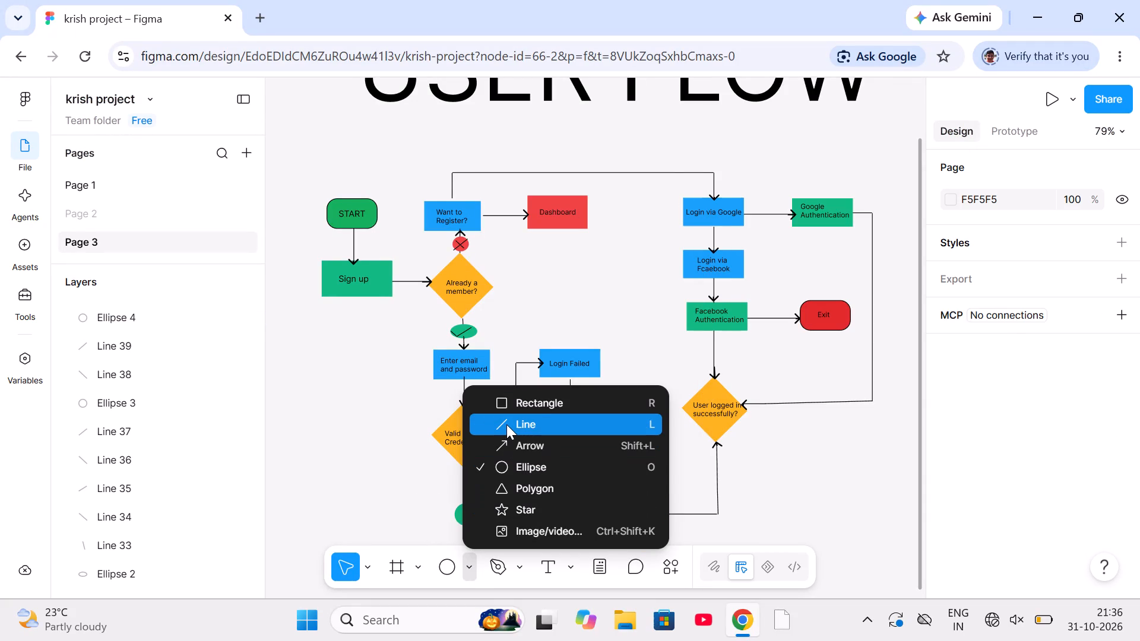
left_click(506, 424)
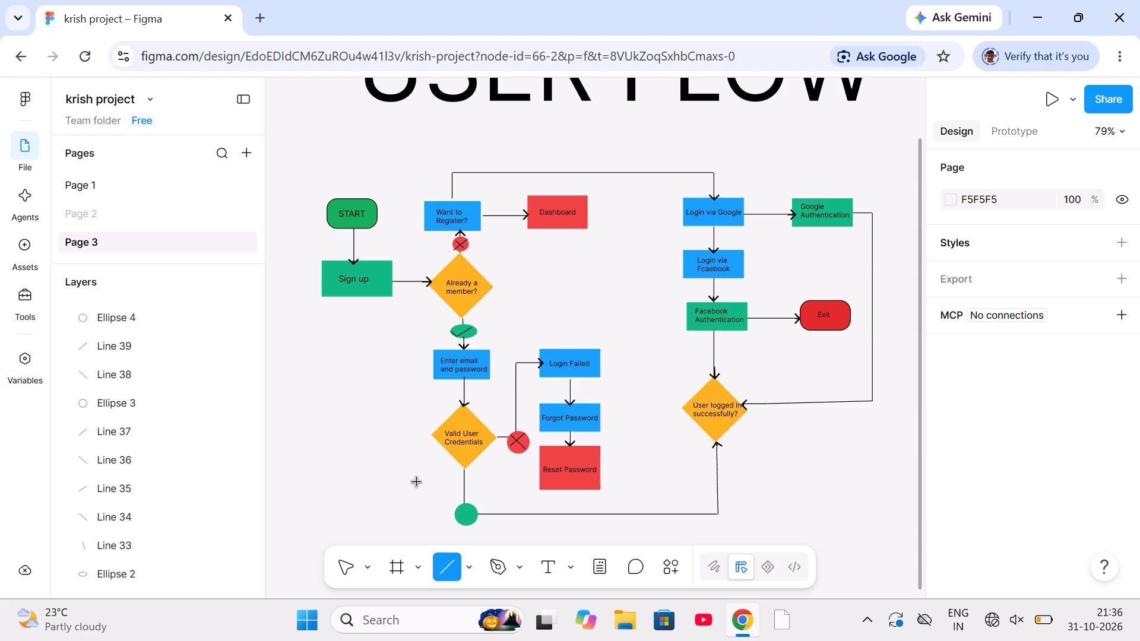
left_click(459, 518)
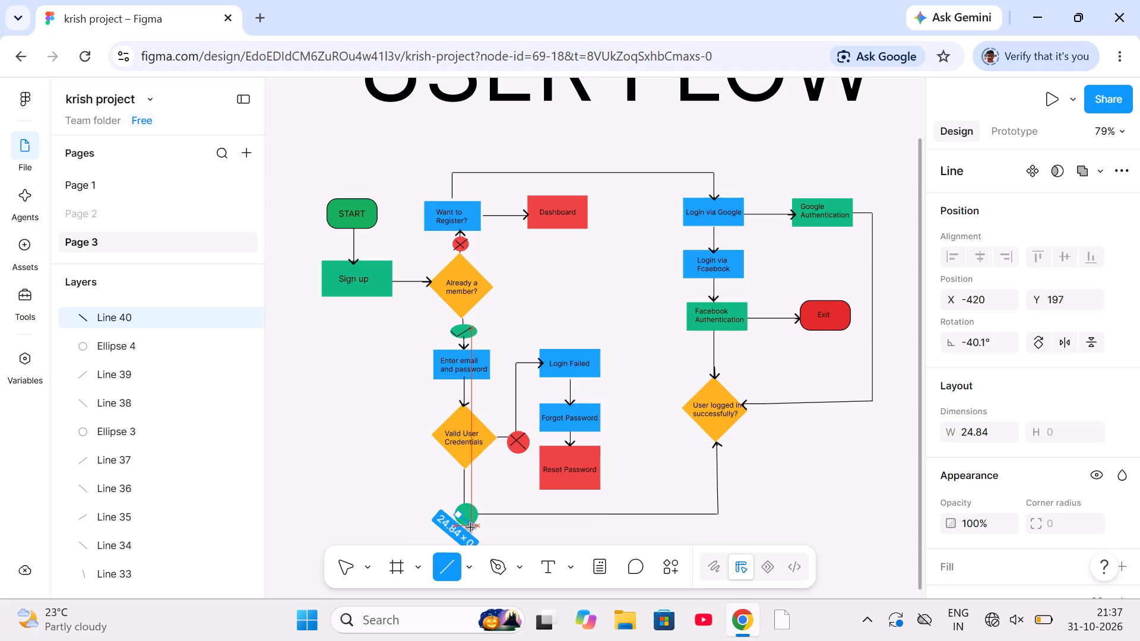
left_click(468, 526)
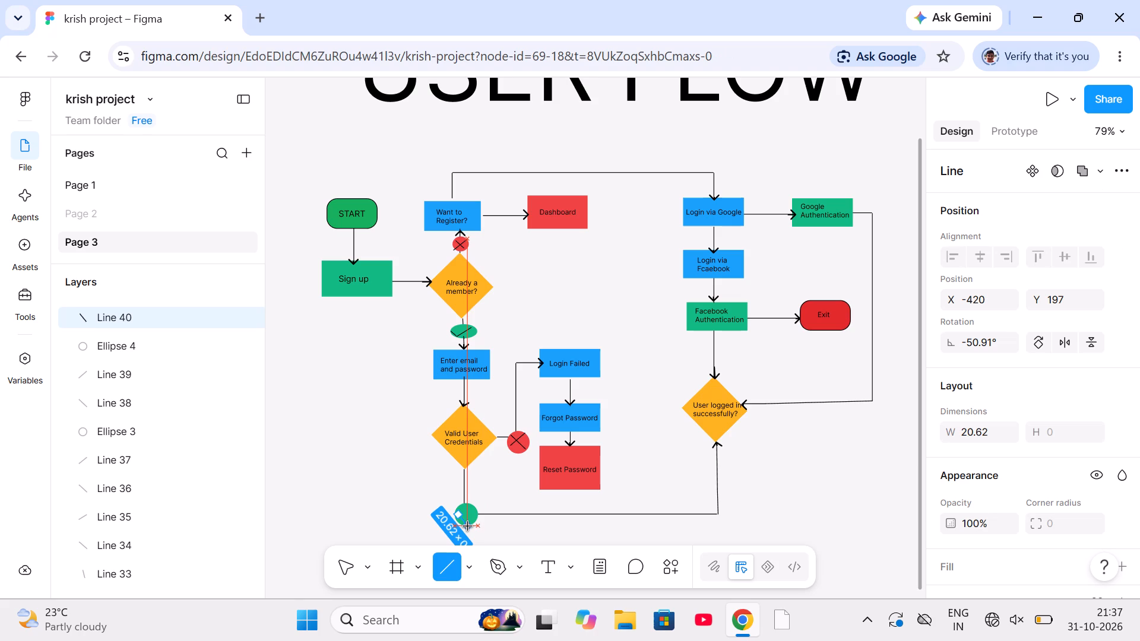
left_click(492, 539)
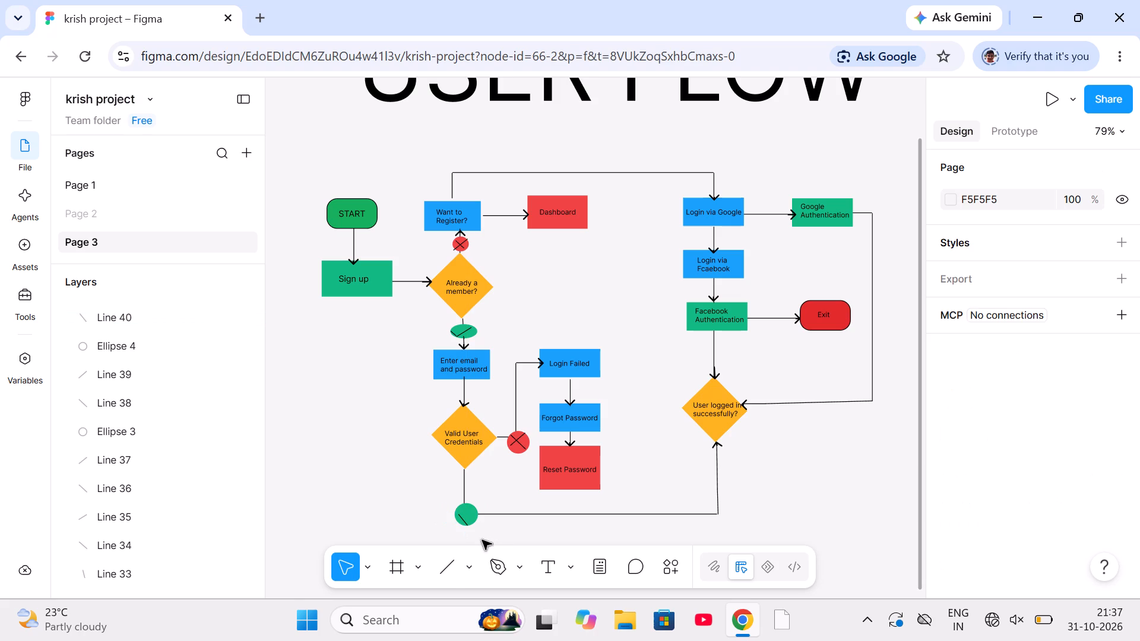
Draw a rising line about 36.1 long at about 42° from the short stroke's lower end to form the check mark.
left_click(455, 560)
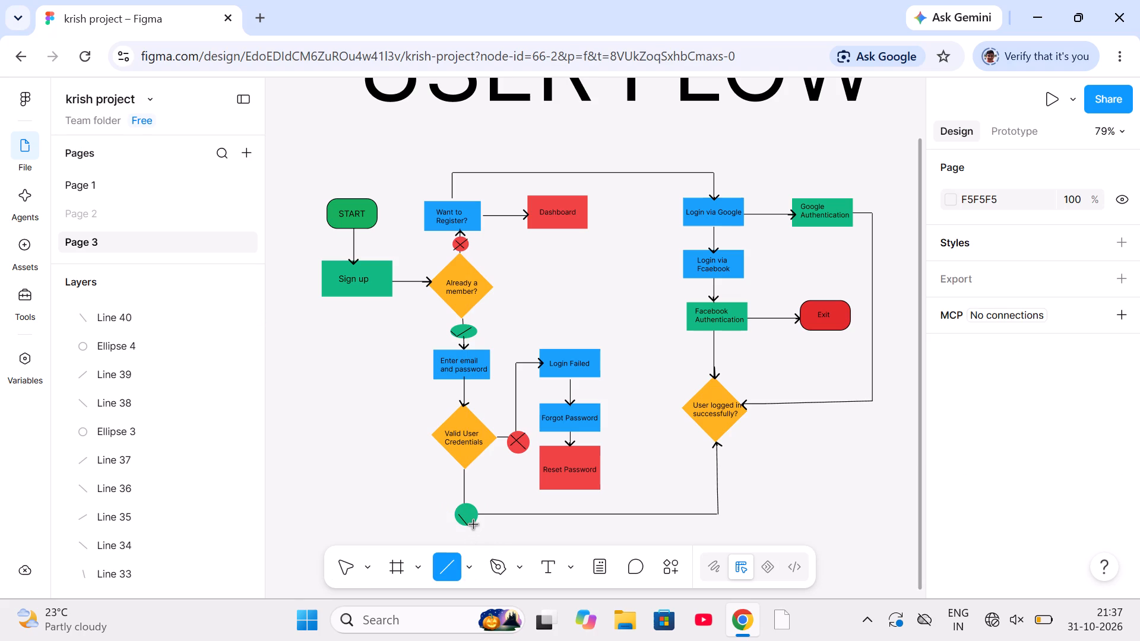
left_click(469, 523)
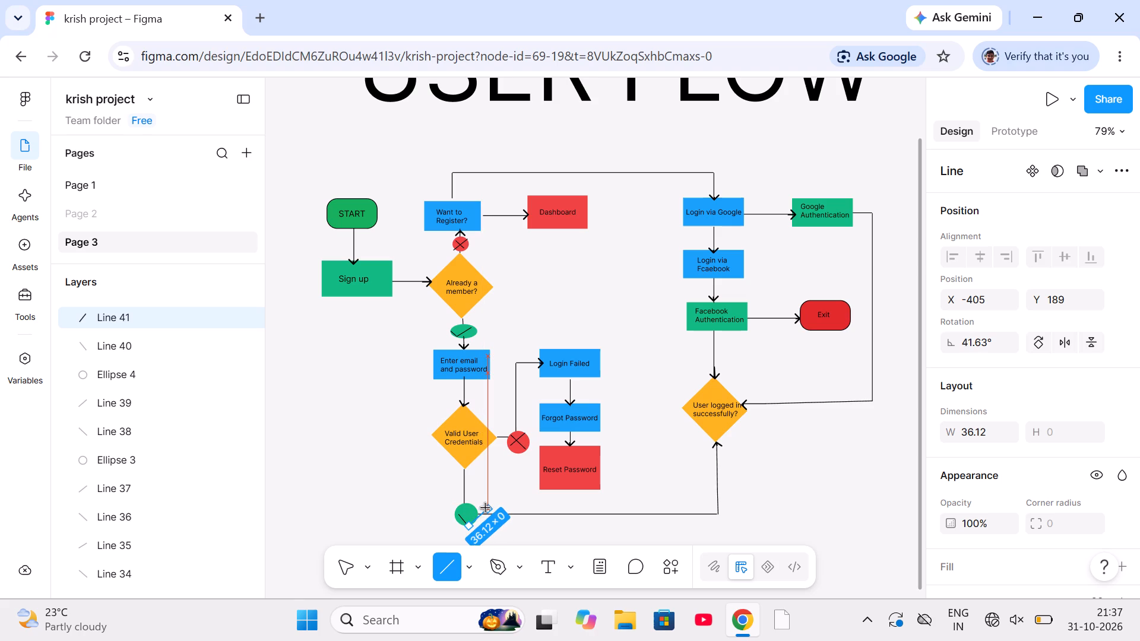
left_click(486, 508)
left_click(507, 492)
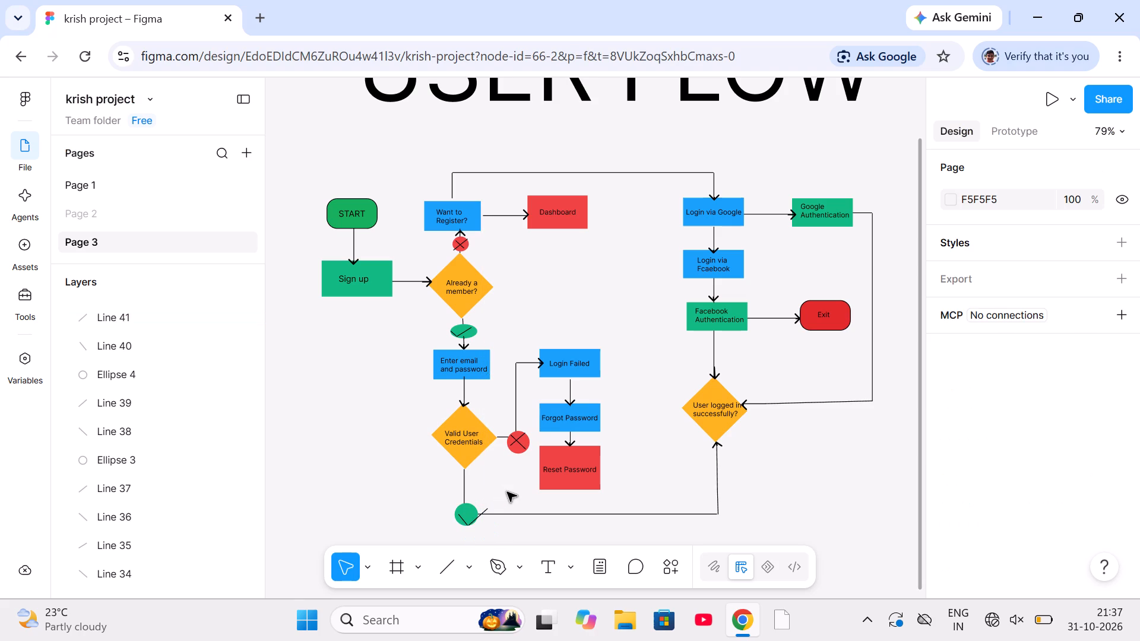
Shift the check mark's short falling stroke slightly left within the green circle, to about X -425, Y 193.
left_click(464, 521)
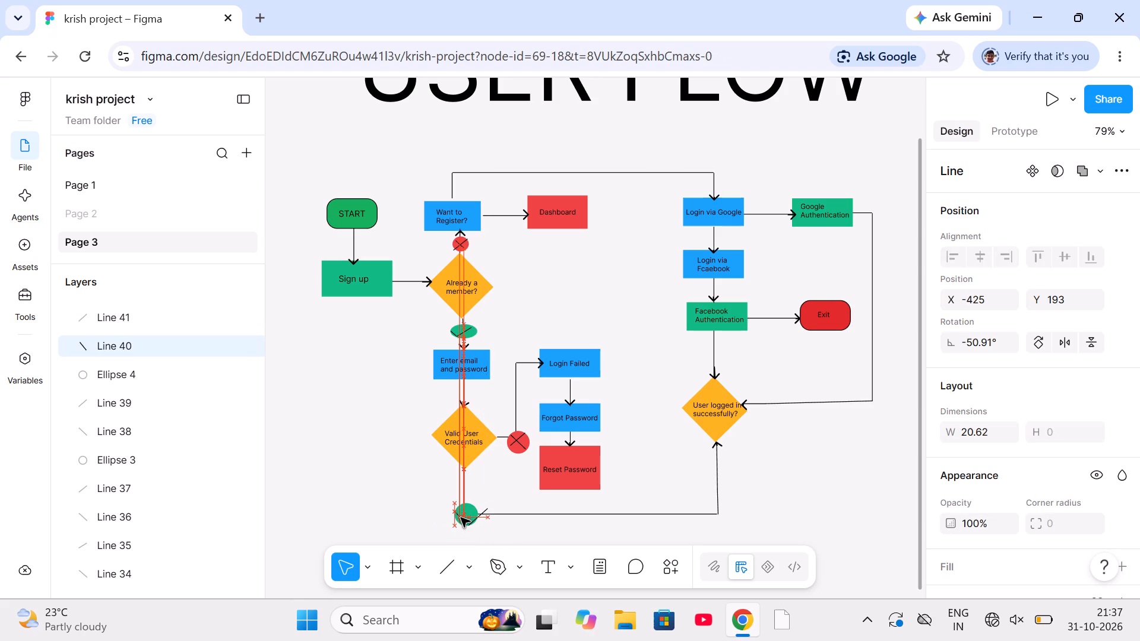
left_click(461, 518)
left_click(414, 520)
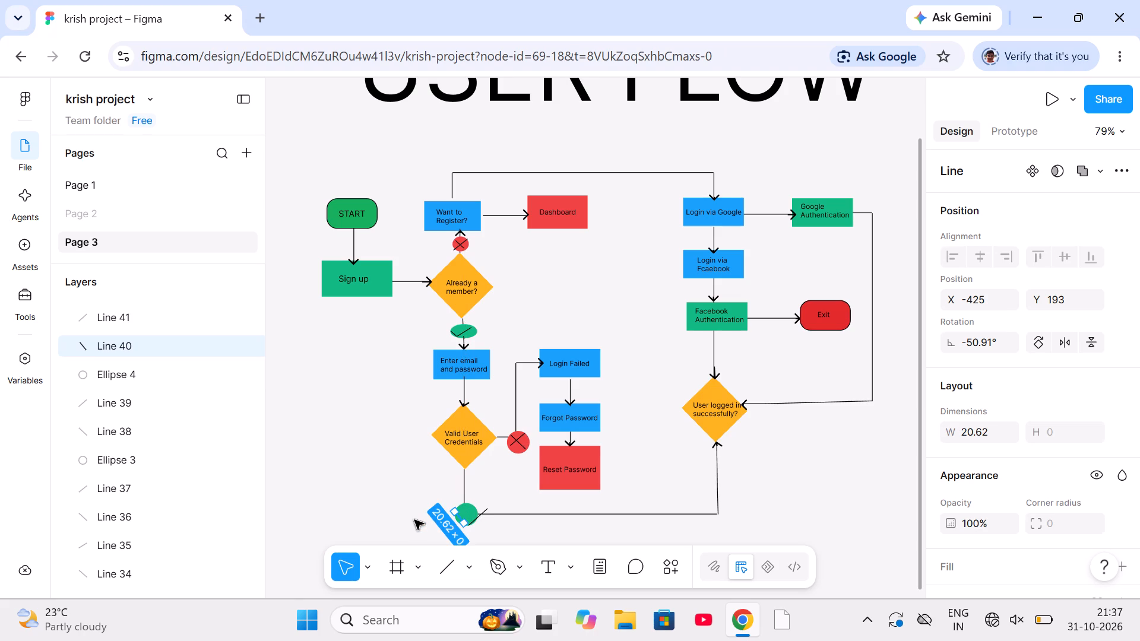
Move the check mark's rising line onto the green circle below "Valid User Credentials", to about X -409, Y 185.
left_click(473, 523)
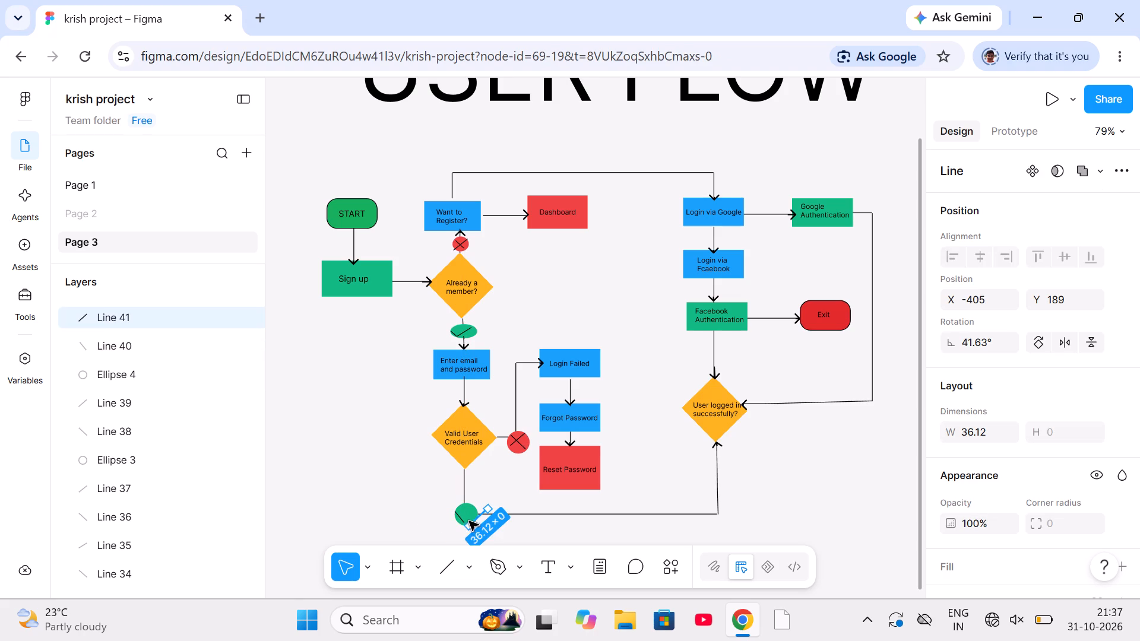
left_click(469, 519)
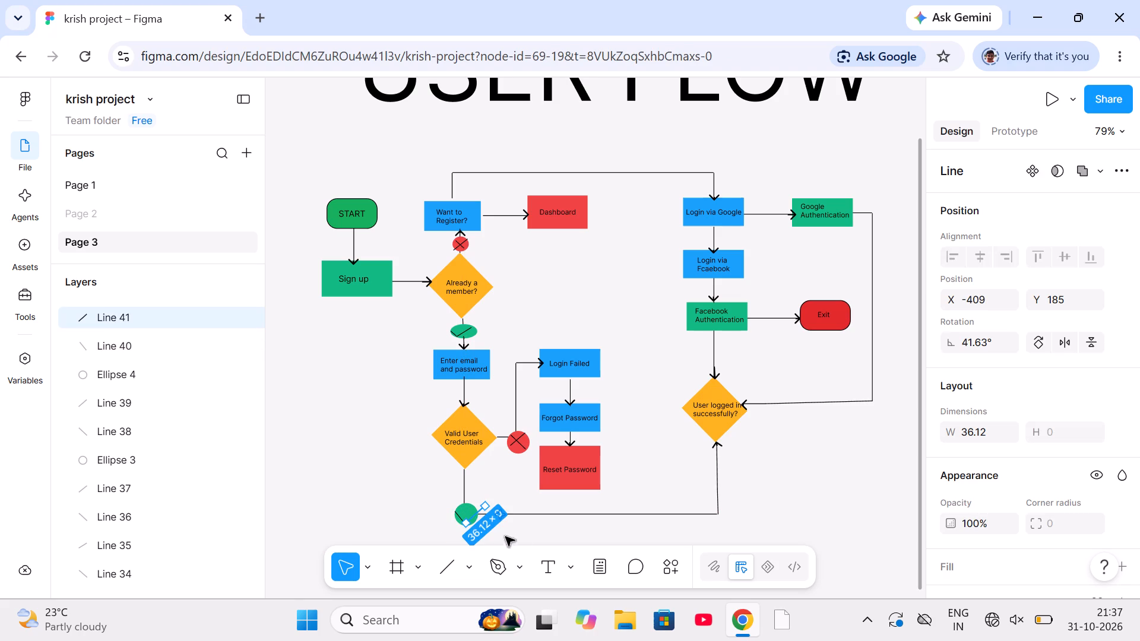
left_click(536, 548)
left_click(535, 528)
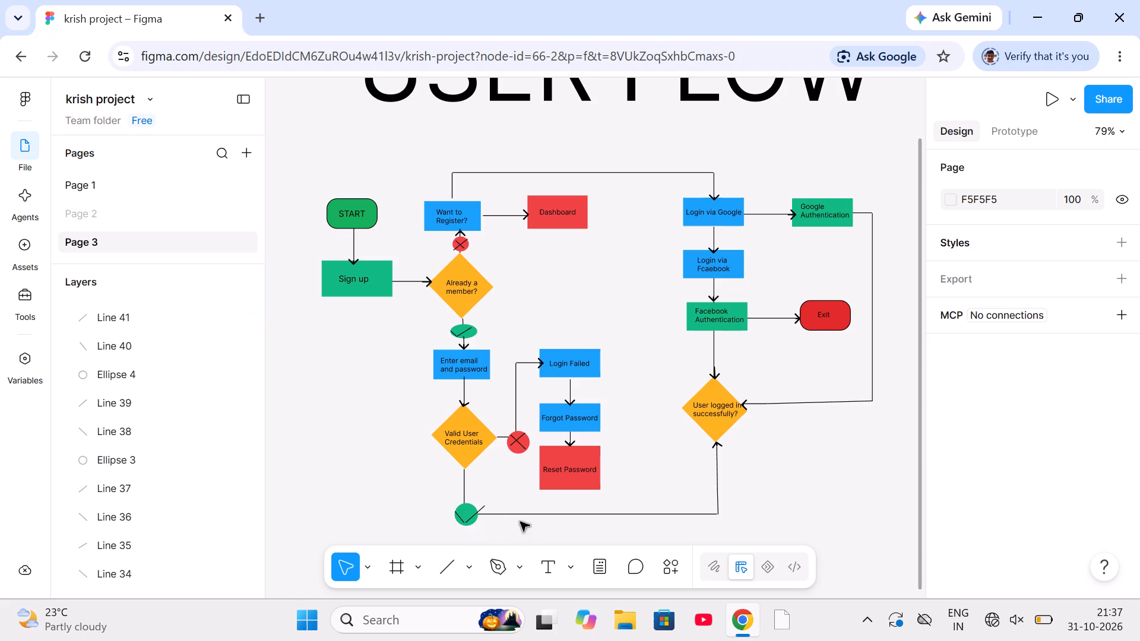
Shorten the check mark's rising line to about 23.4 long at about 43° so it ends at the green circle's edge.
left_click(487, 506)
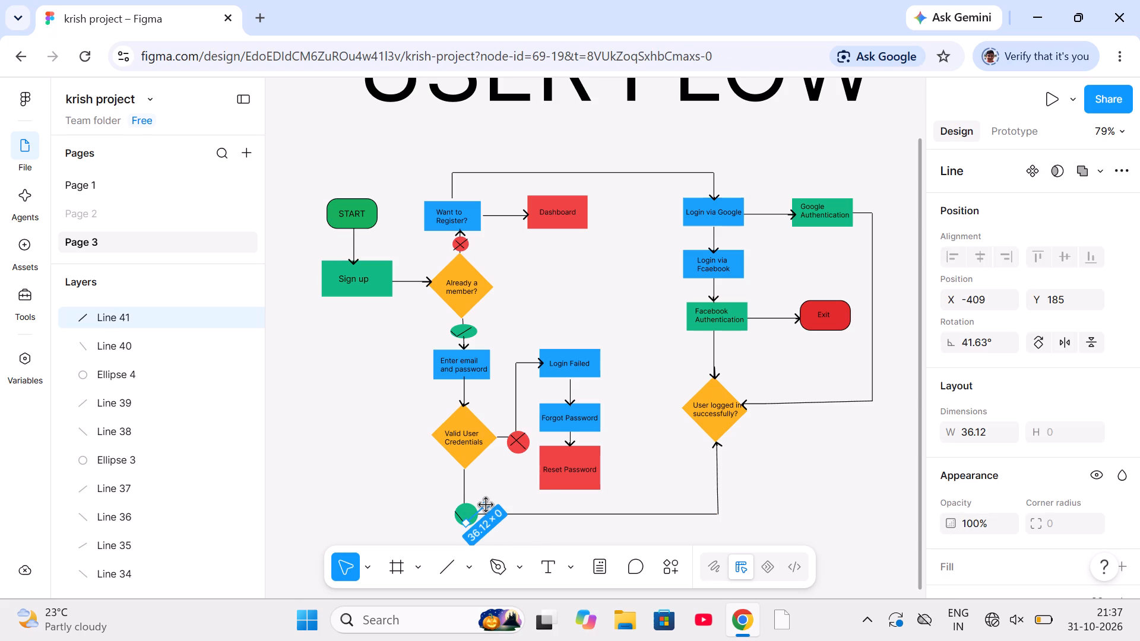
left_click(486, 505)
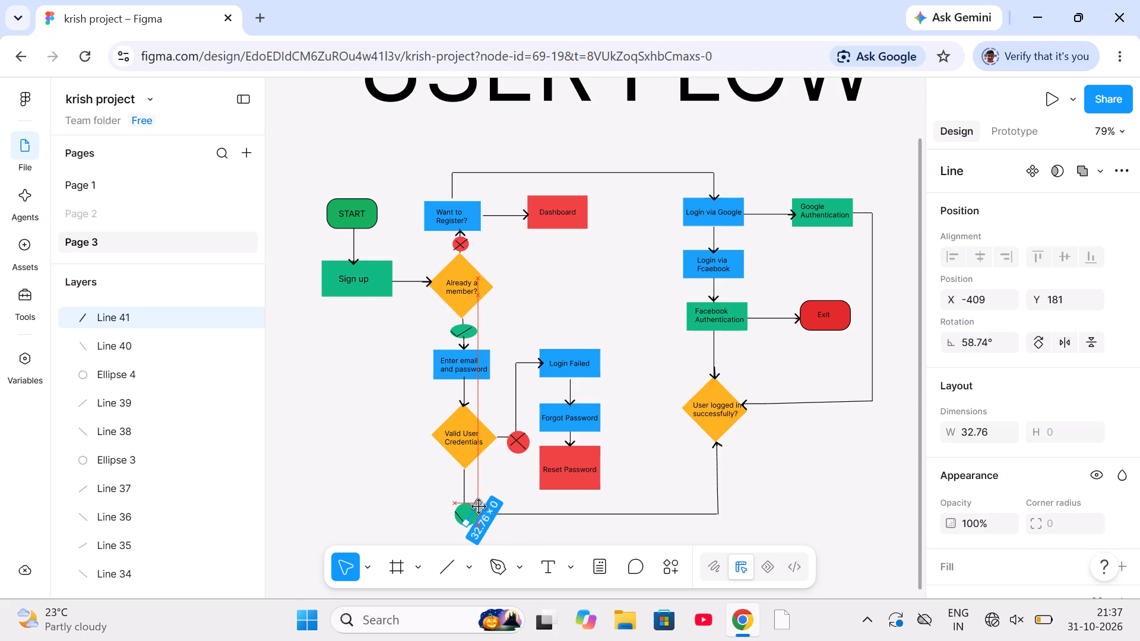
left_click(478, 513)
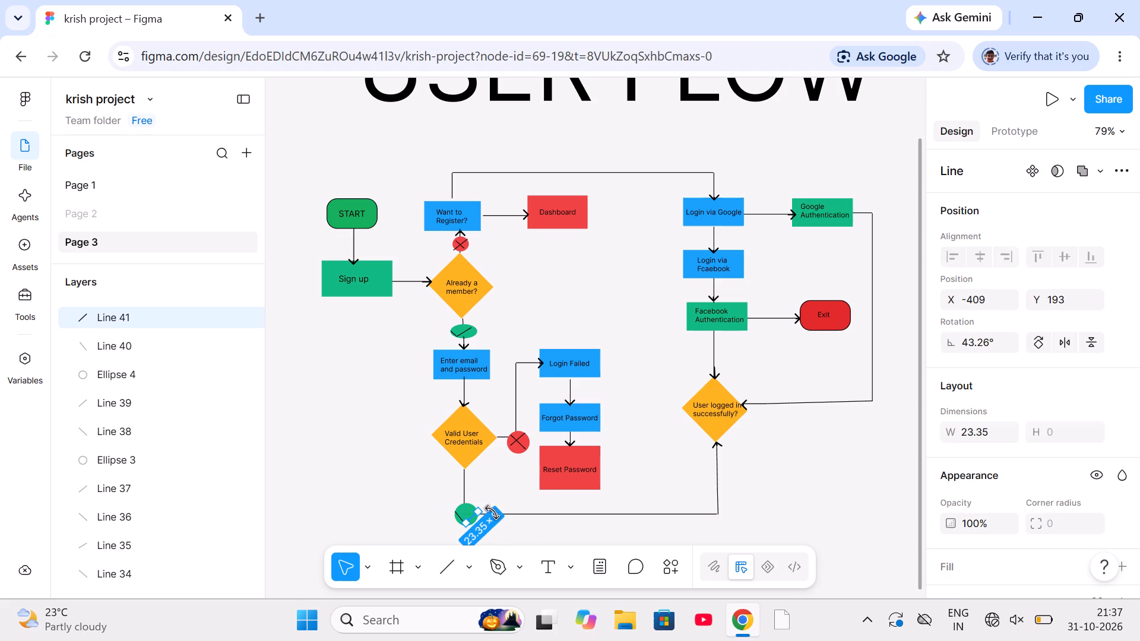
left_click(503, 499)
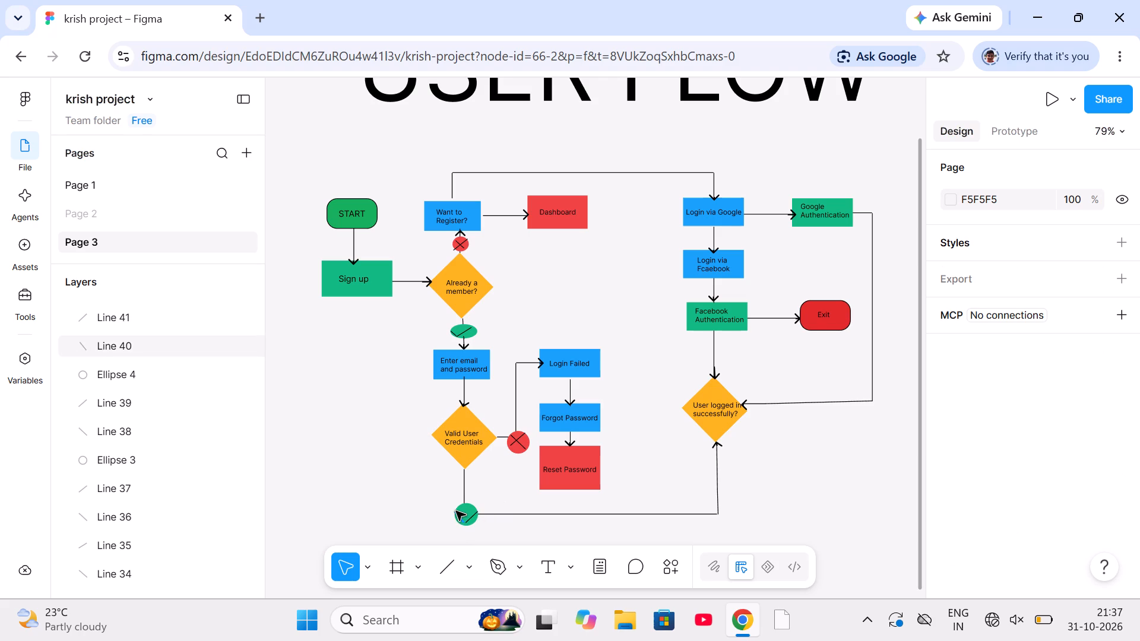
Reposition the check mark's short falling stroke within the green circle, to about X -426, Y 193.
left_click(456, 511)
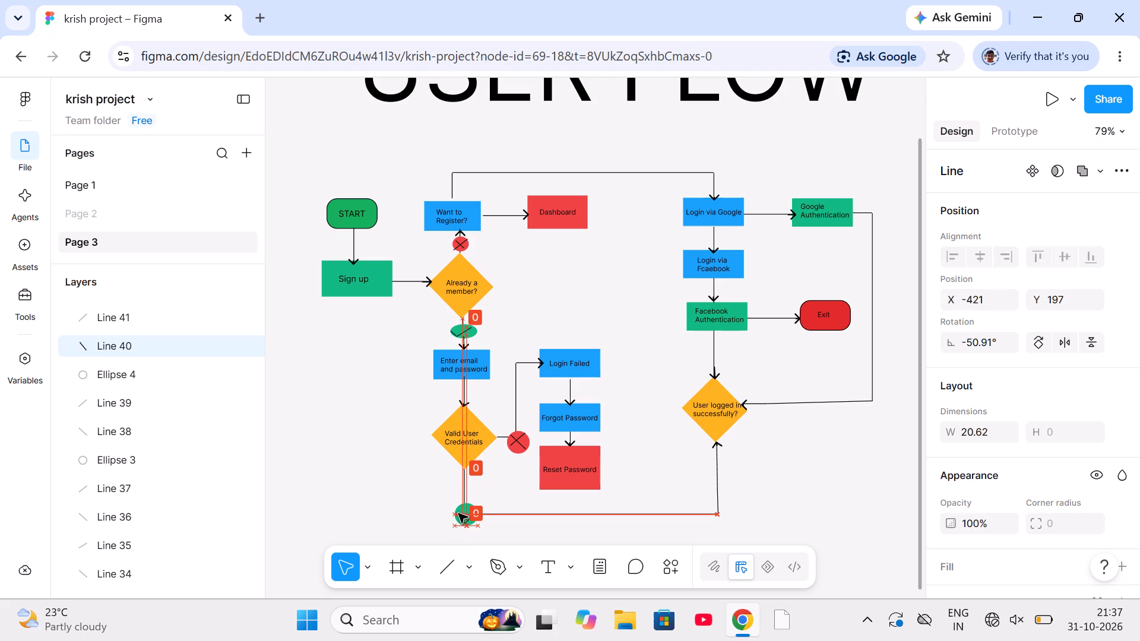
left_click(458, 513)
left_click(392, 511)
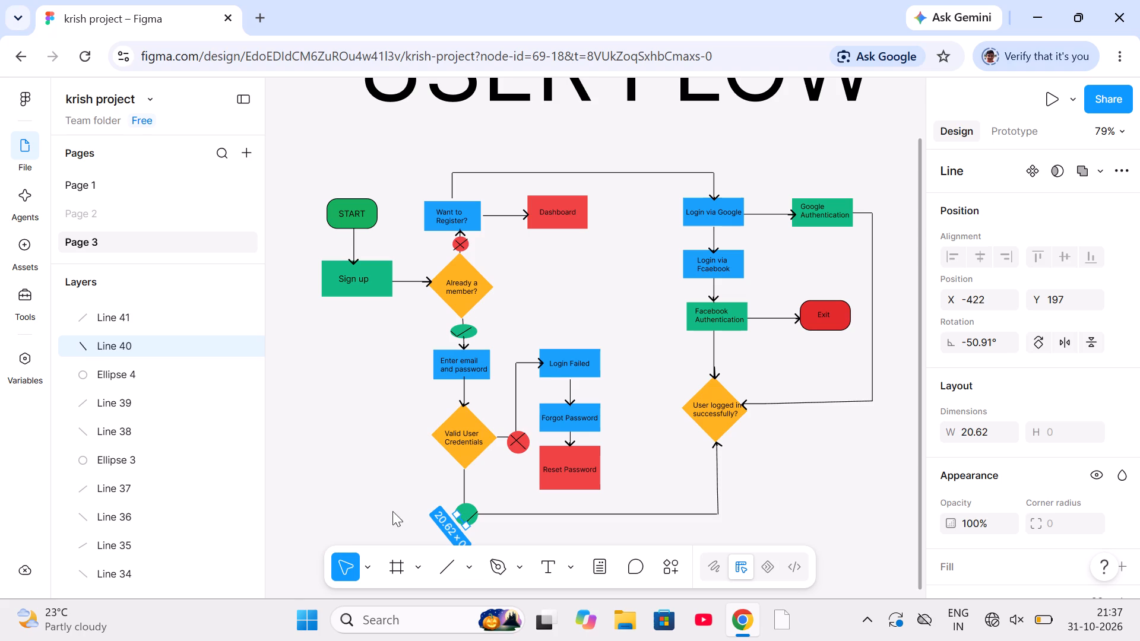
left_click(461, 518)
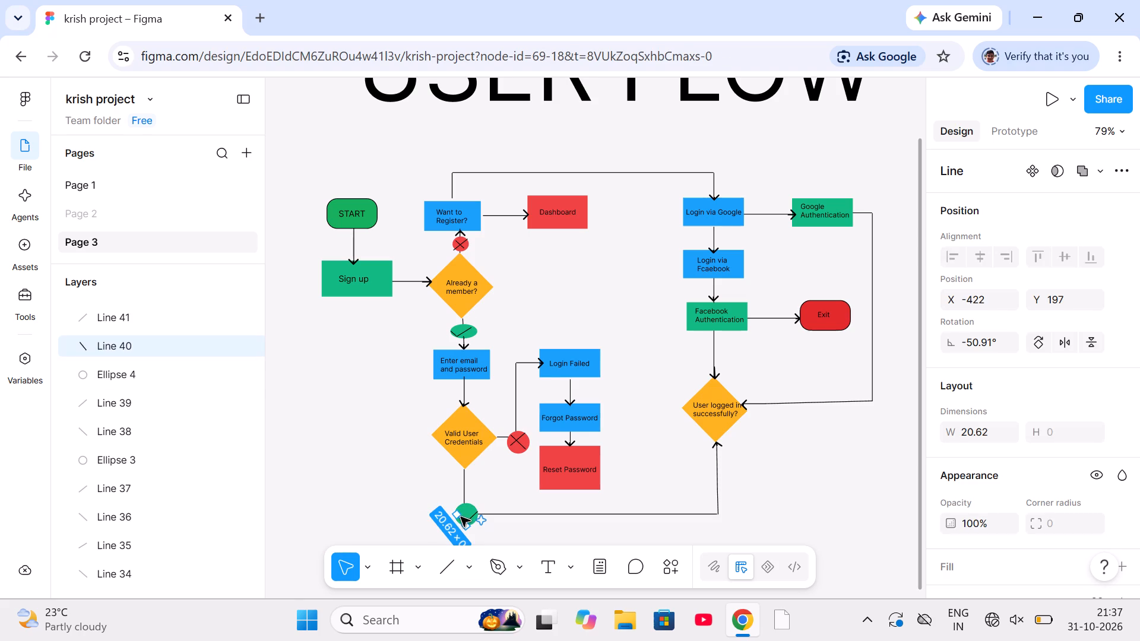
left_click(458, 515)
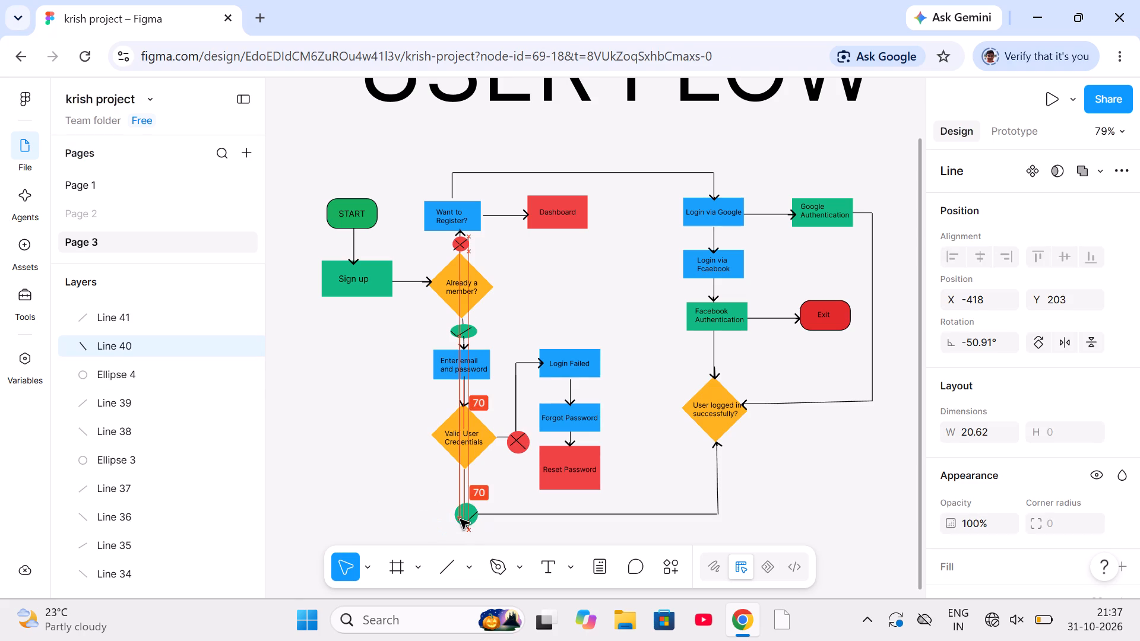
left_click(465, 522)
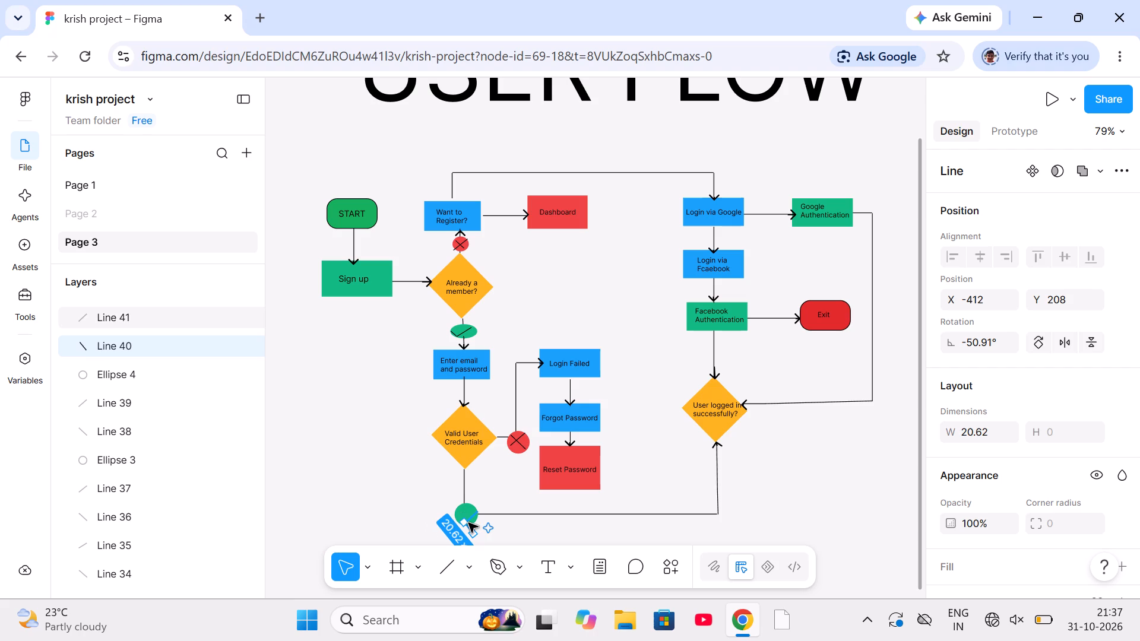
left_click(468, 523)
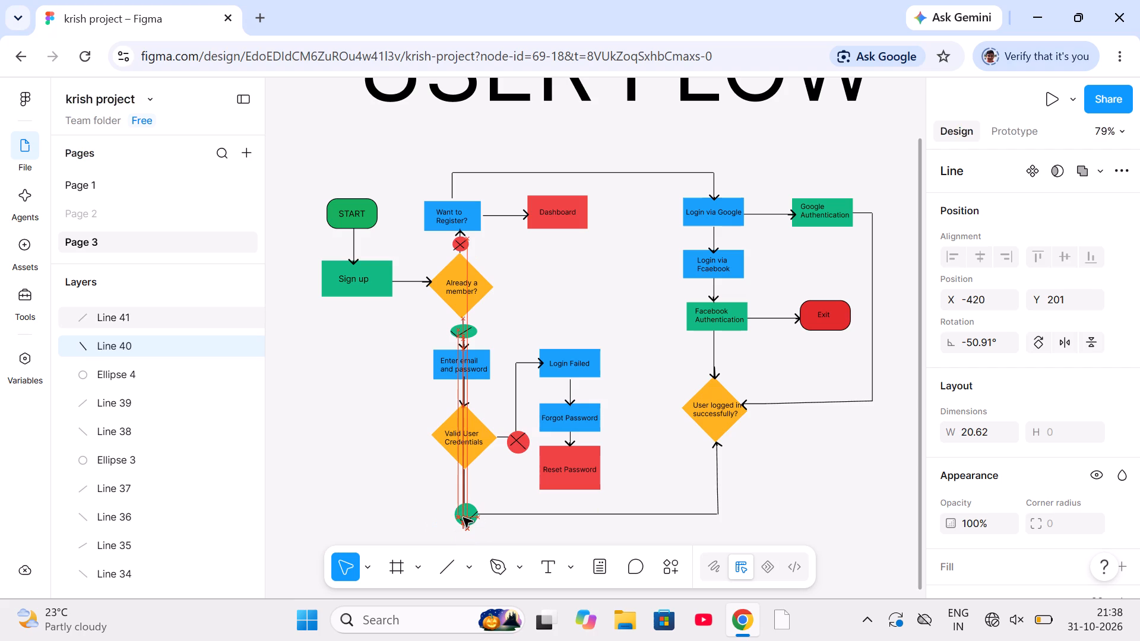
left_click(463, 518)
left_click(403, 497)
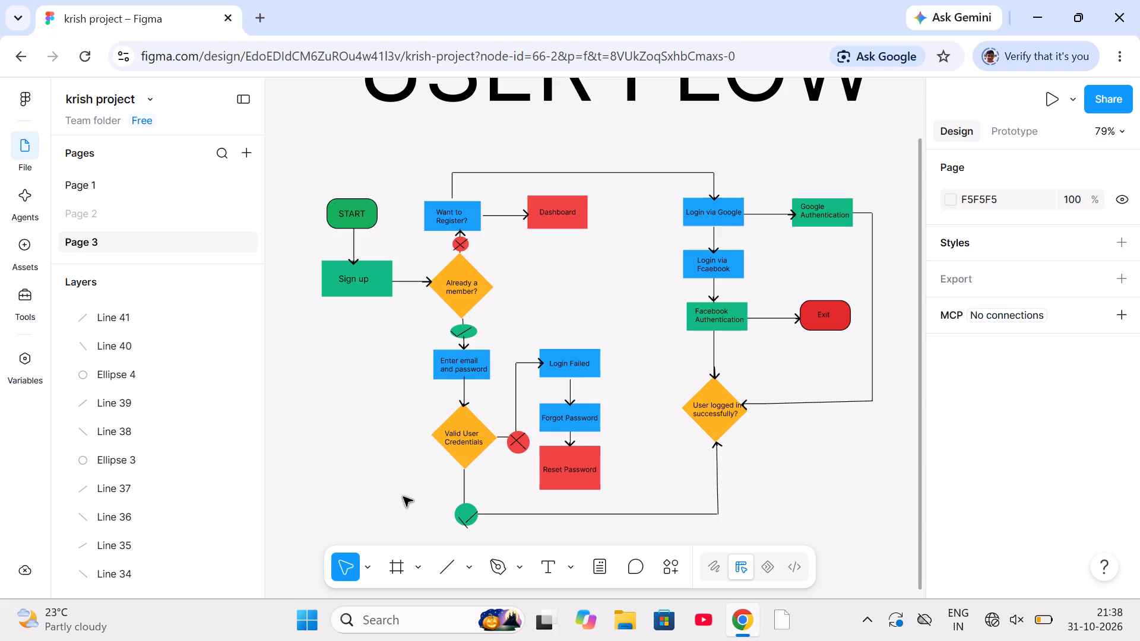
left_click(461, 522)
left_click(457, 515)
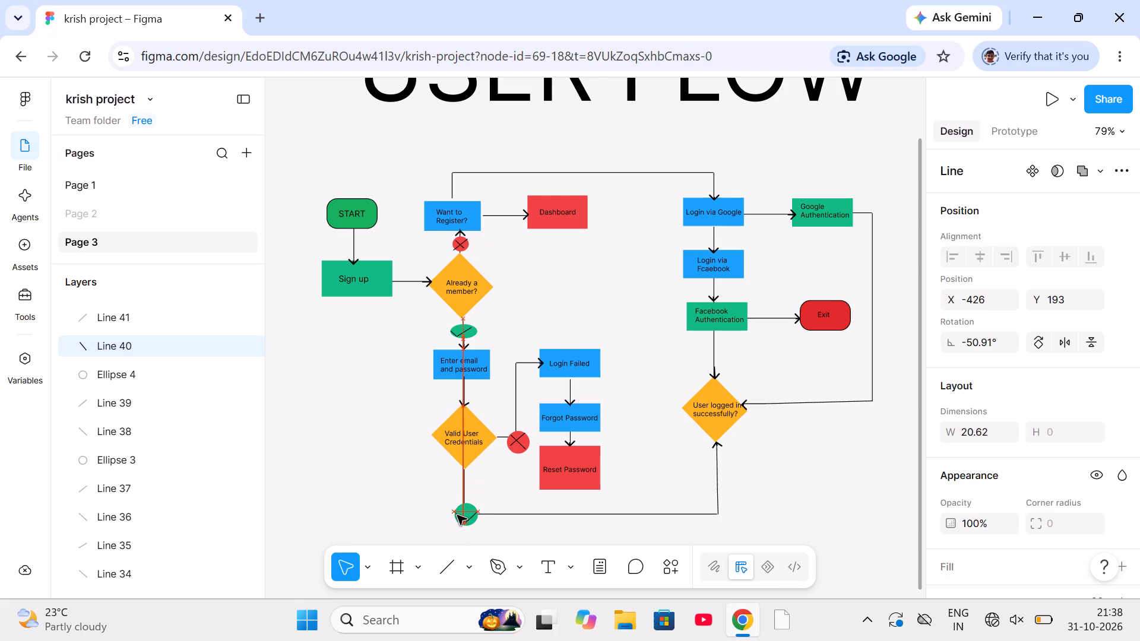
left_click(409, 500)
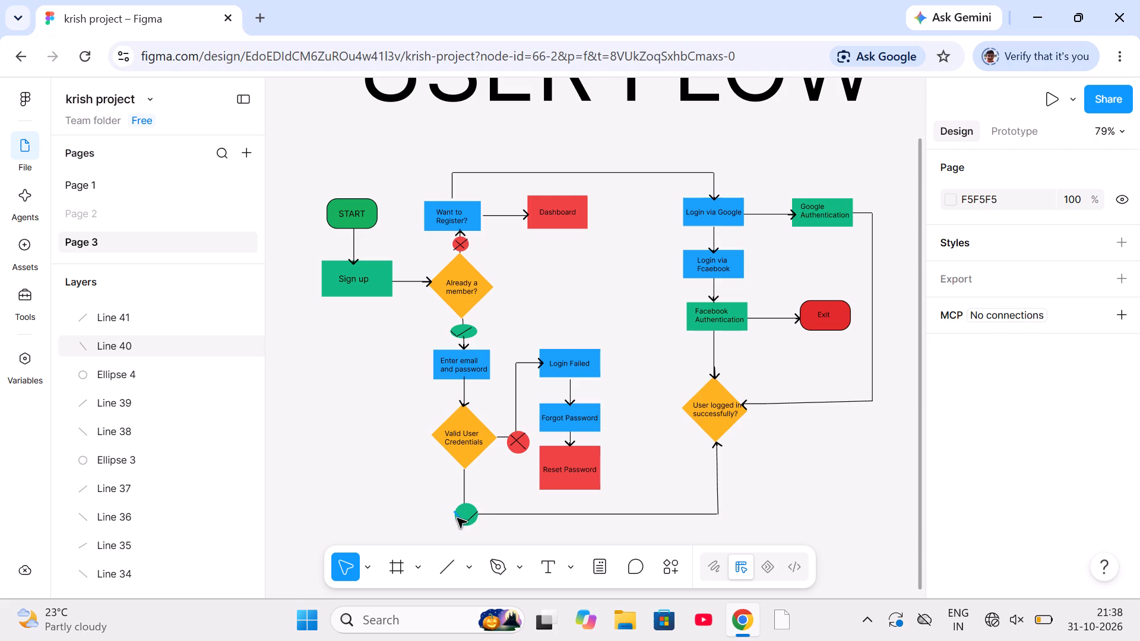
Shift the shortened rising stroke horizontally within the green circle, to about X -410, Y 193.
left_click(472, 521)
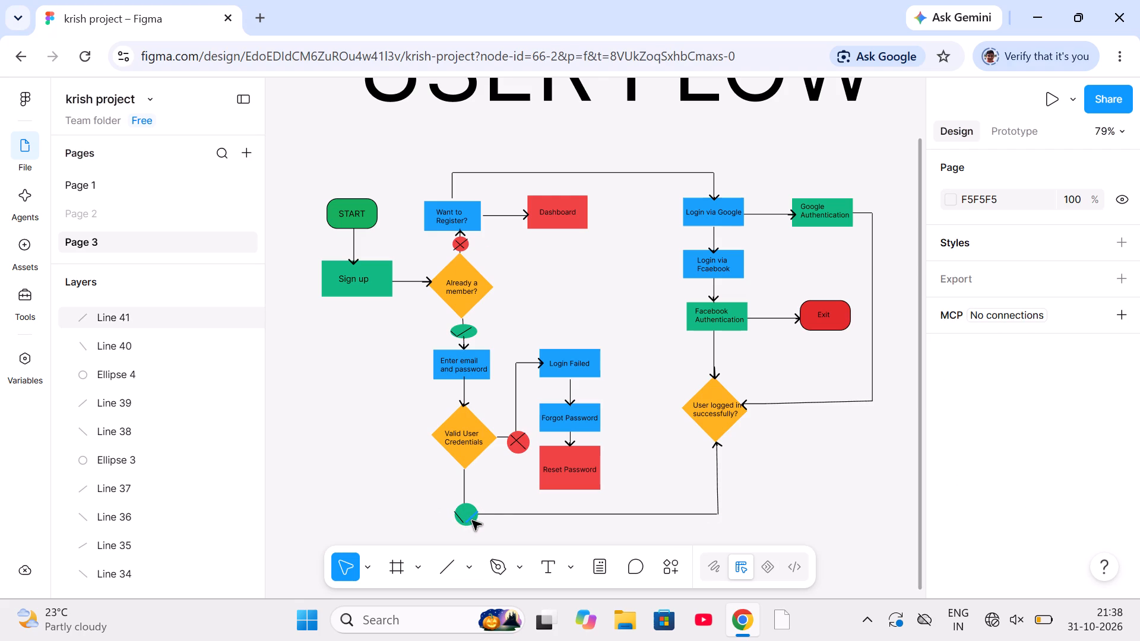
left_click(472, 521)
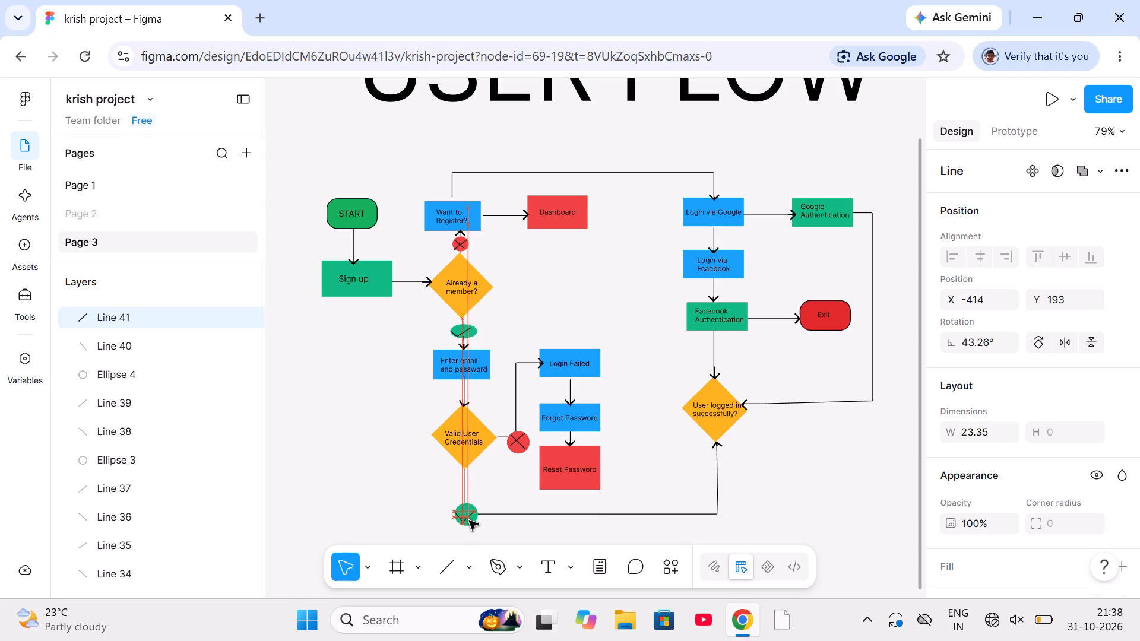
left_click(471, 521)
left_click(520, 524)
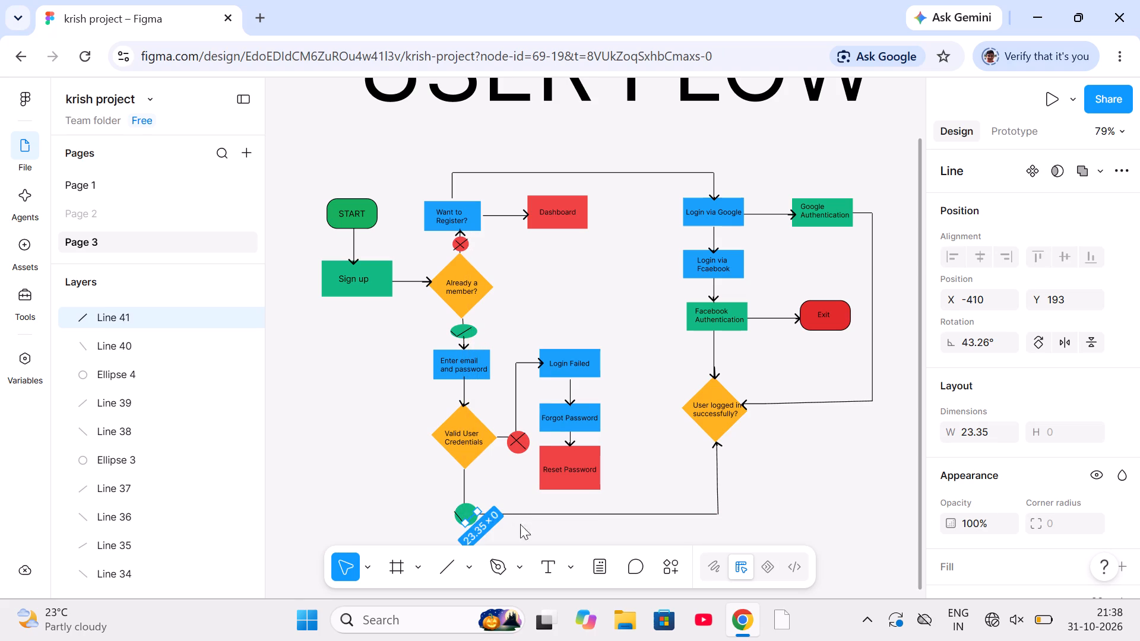
Delete both check mark strokes from the green circle below "Valid User Credentials".
left_click(477, 514)
key("BackSpace")
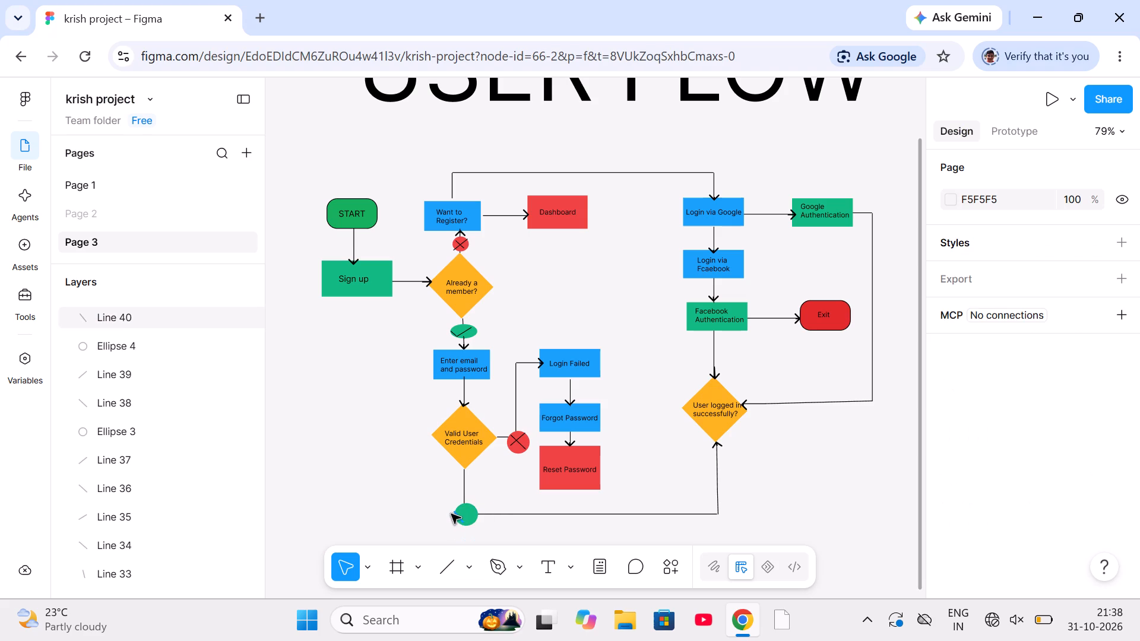
left_click(460, 514)
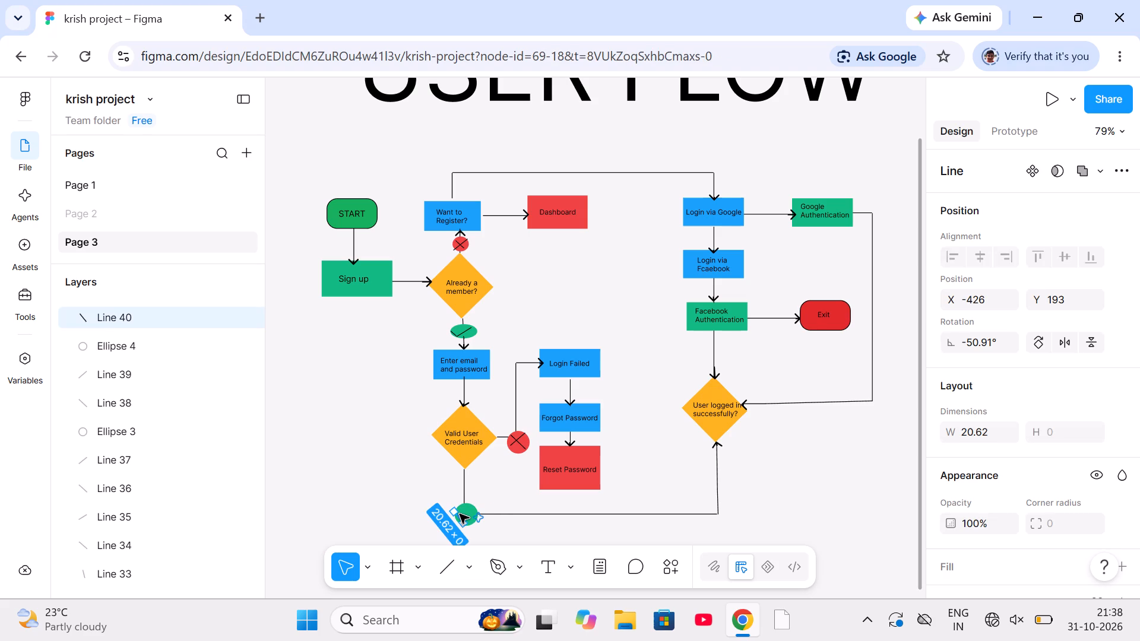
key("BackSpace")
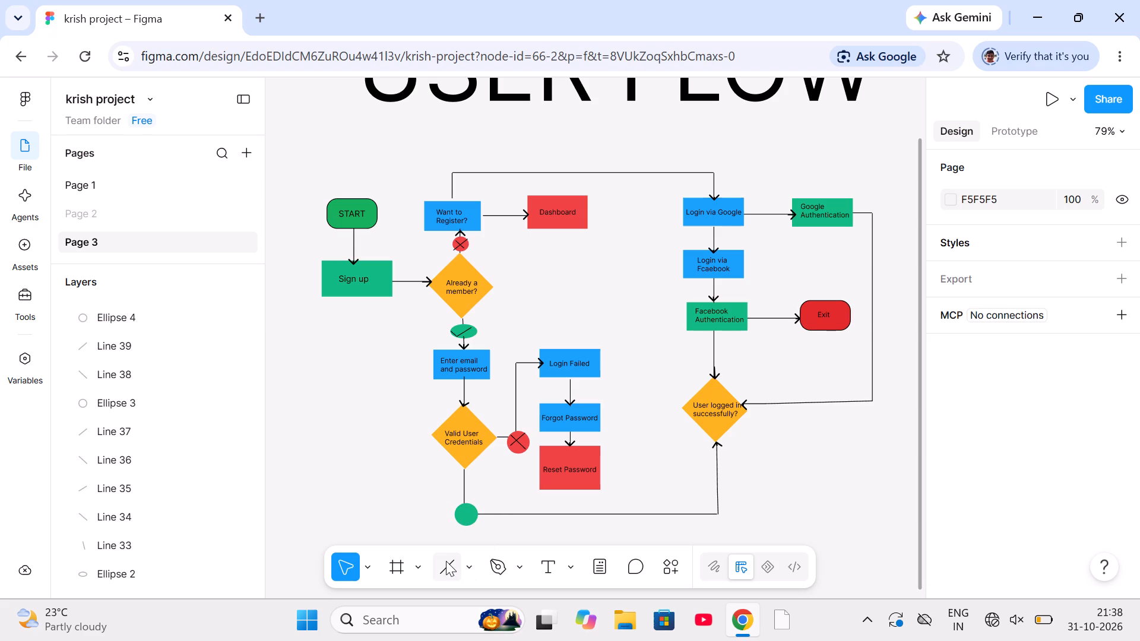
Draw a new short falling line about 19.4 long at about -55° on the green circle, placed at about X -426, Y 197.
left_click(446, 561)
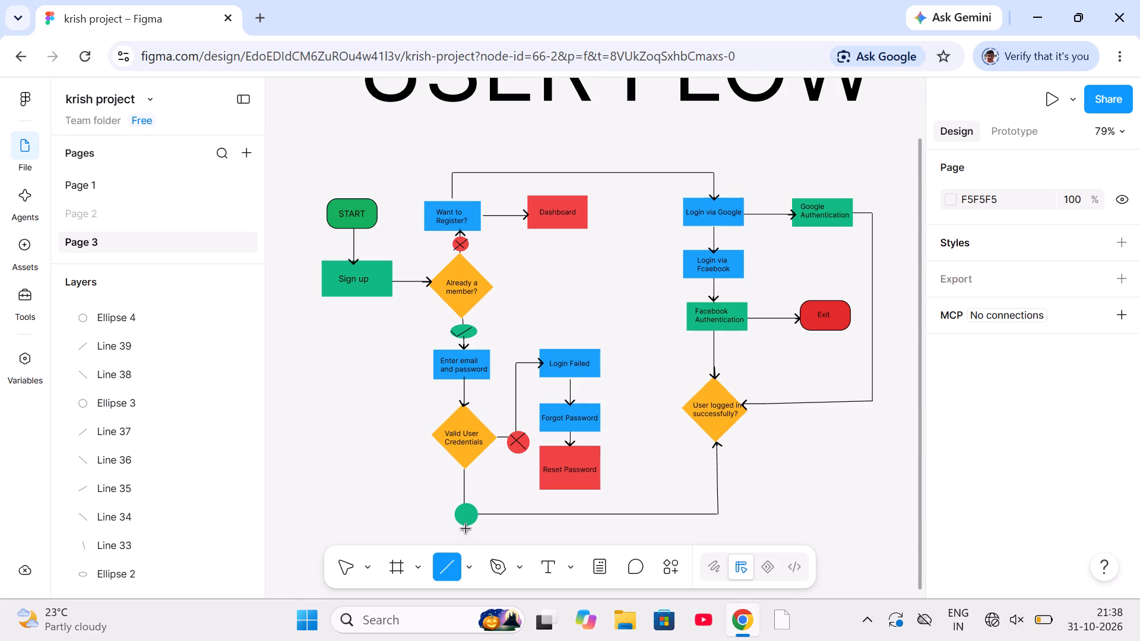
left_click(460, 516)
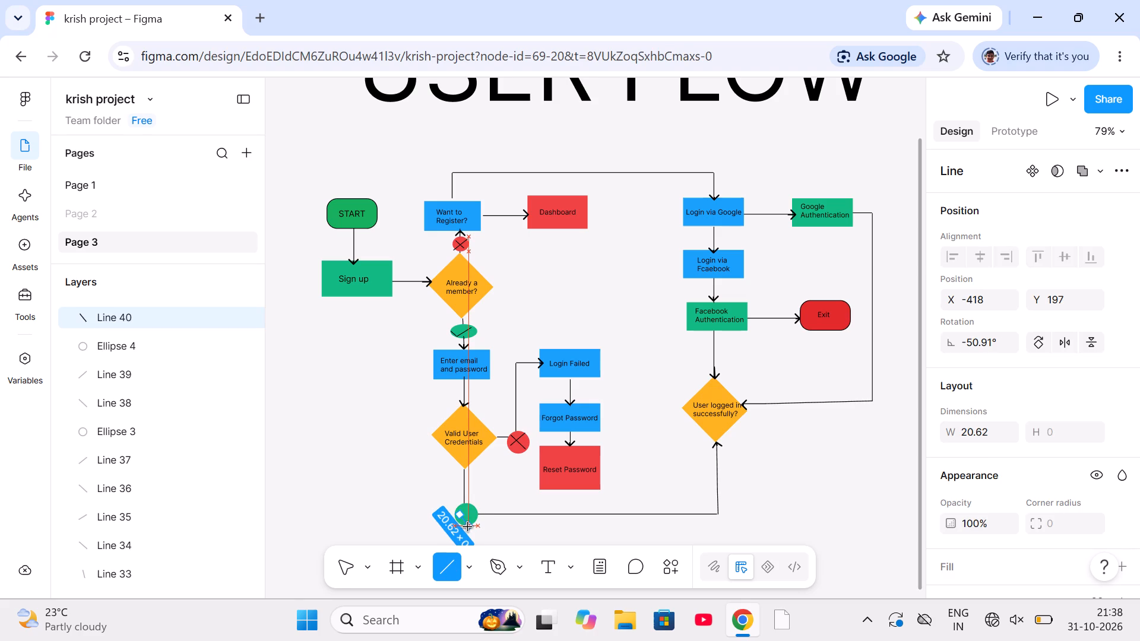
left_click(467, 527)
left_click(491, 534)
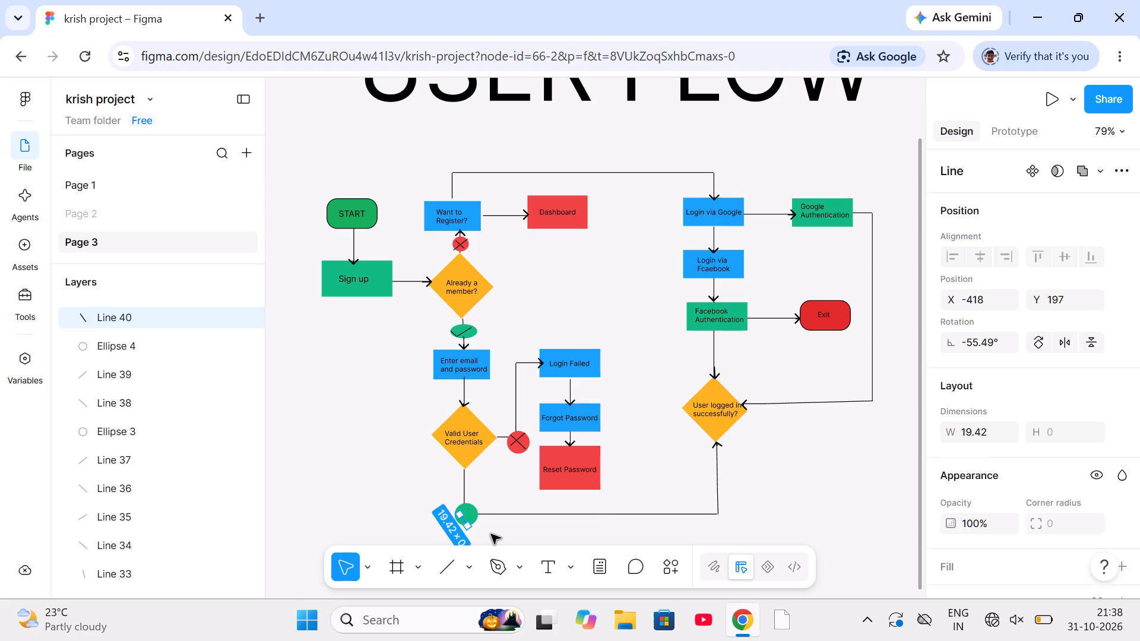
left_click(464, 523)
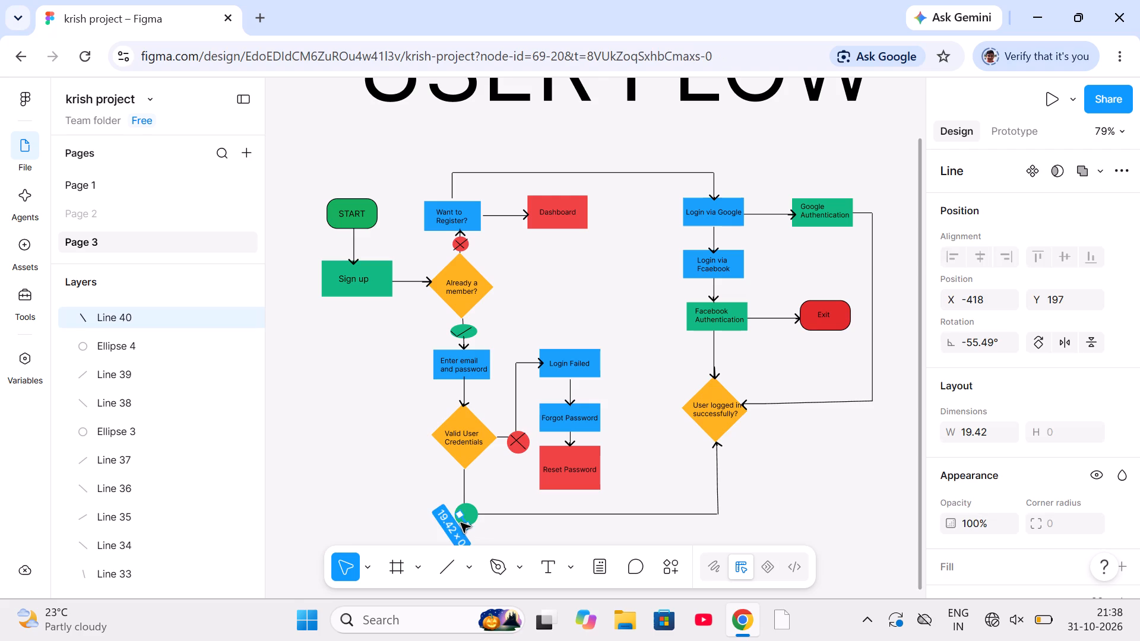
left_click(458, 523)
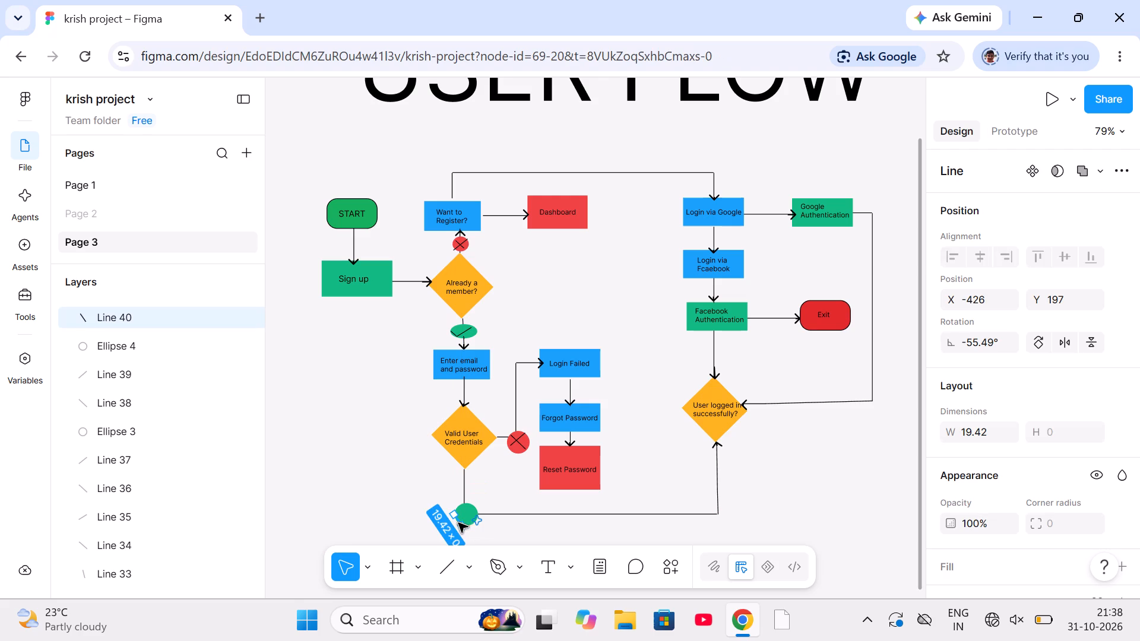
left_click(429, 513)
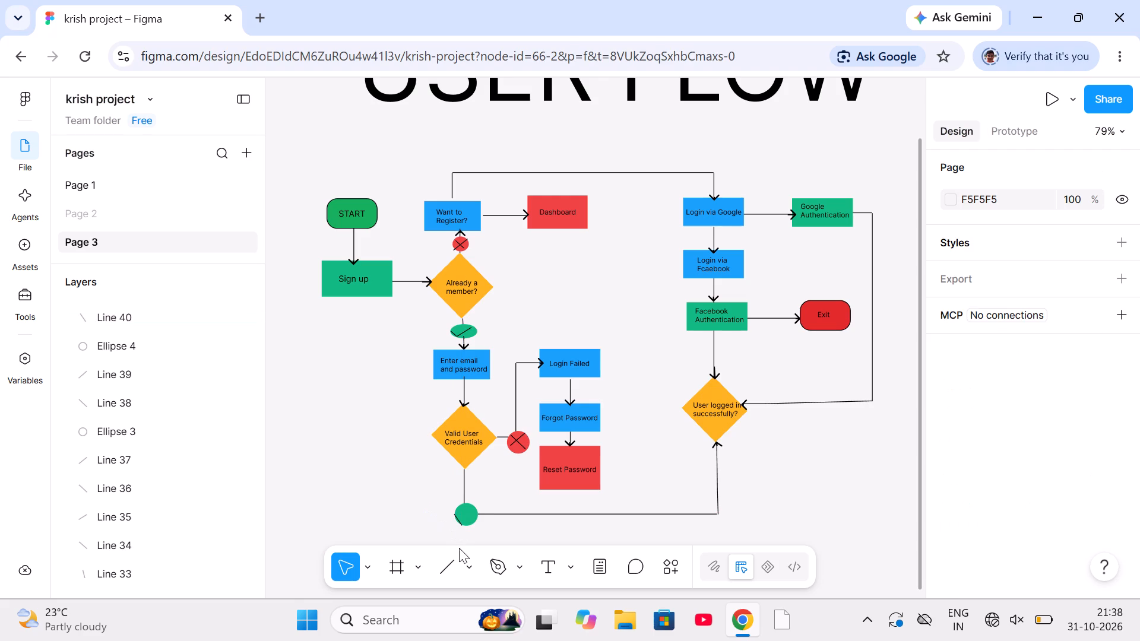
Draw a rising line about 27.2 long at about 36° from the short stroke's lower end to the circle's edge.
left_click(448, 559)
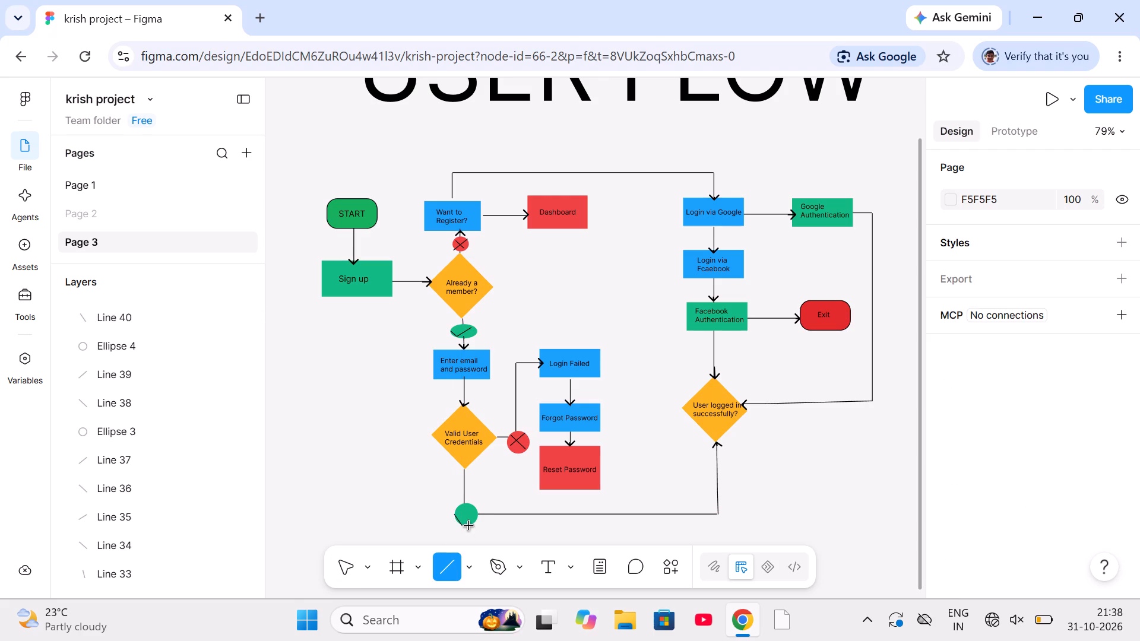
left_click(463, 525)
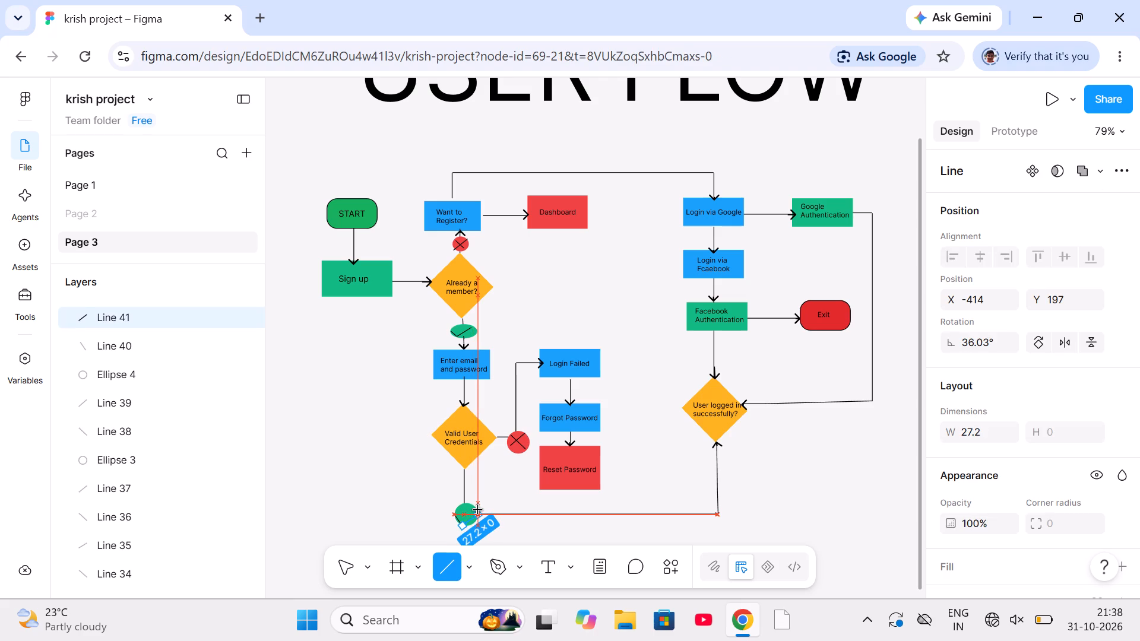
left_click(478, 510)
left_click(501, 500)
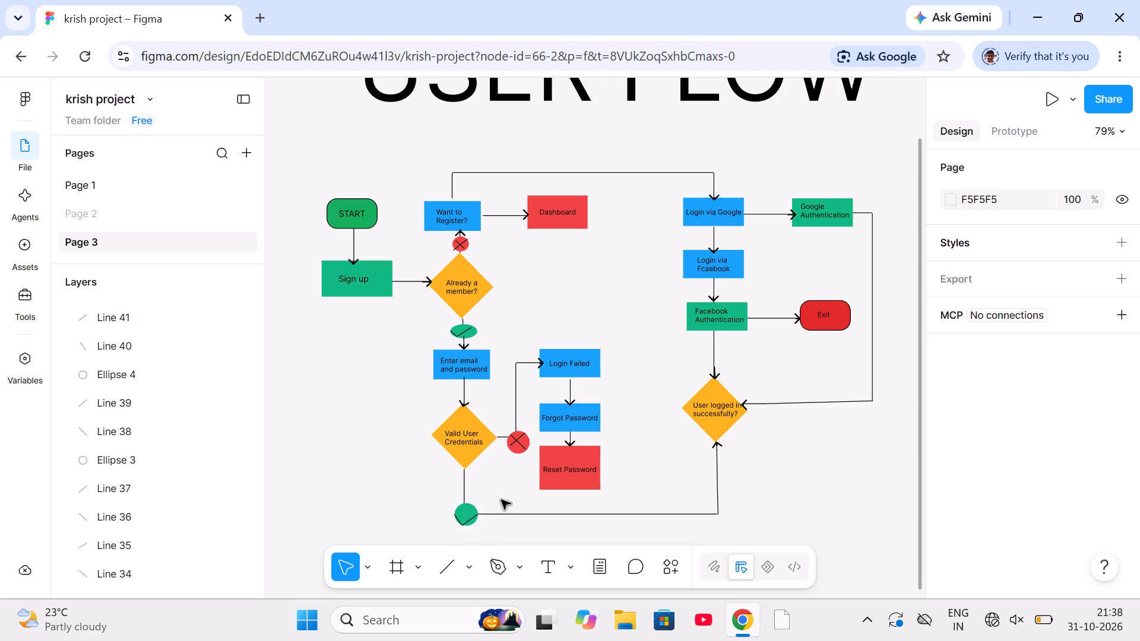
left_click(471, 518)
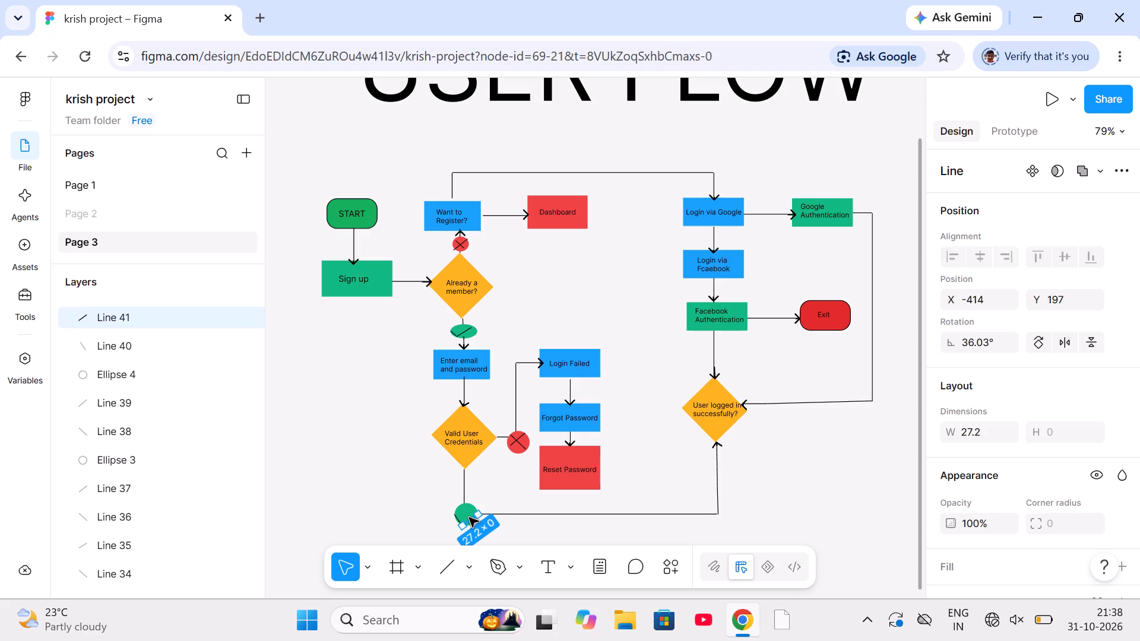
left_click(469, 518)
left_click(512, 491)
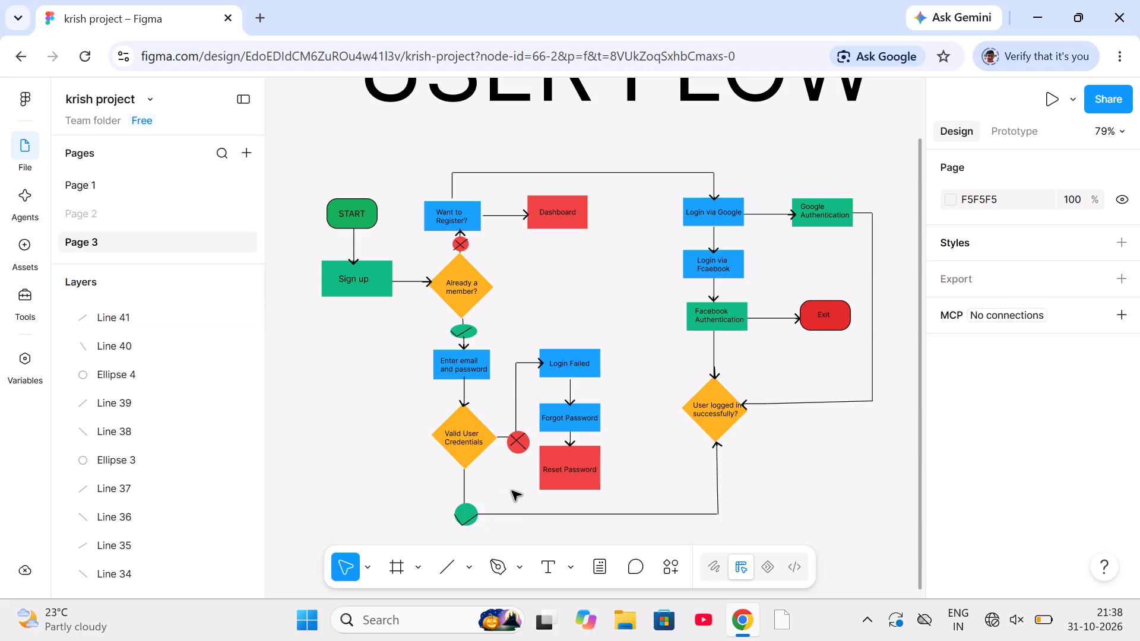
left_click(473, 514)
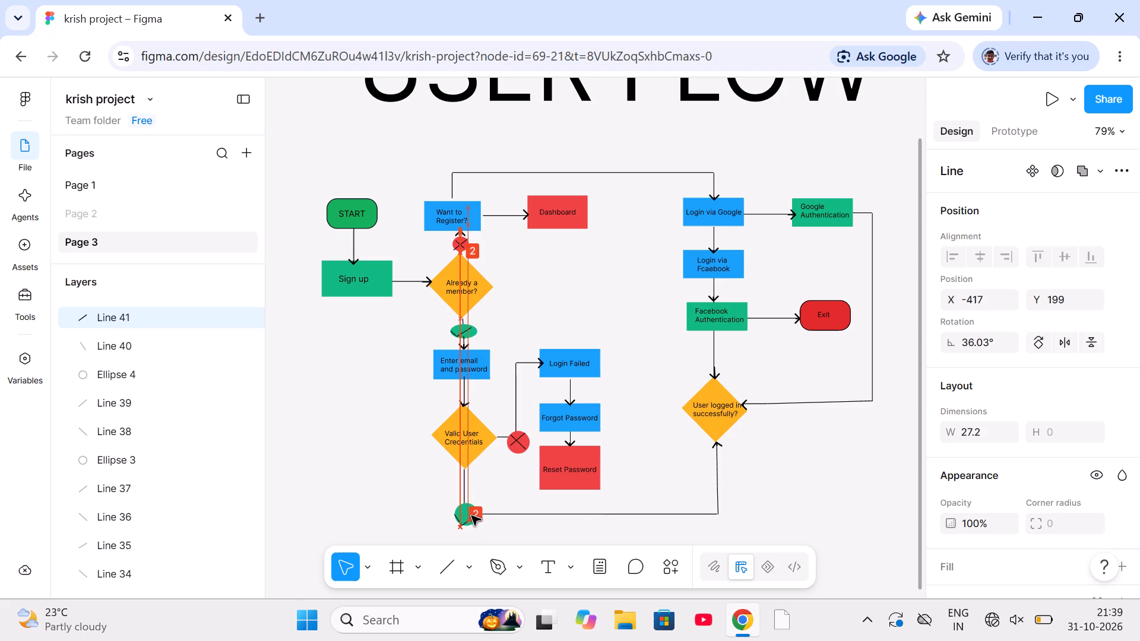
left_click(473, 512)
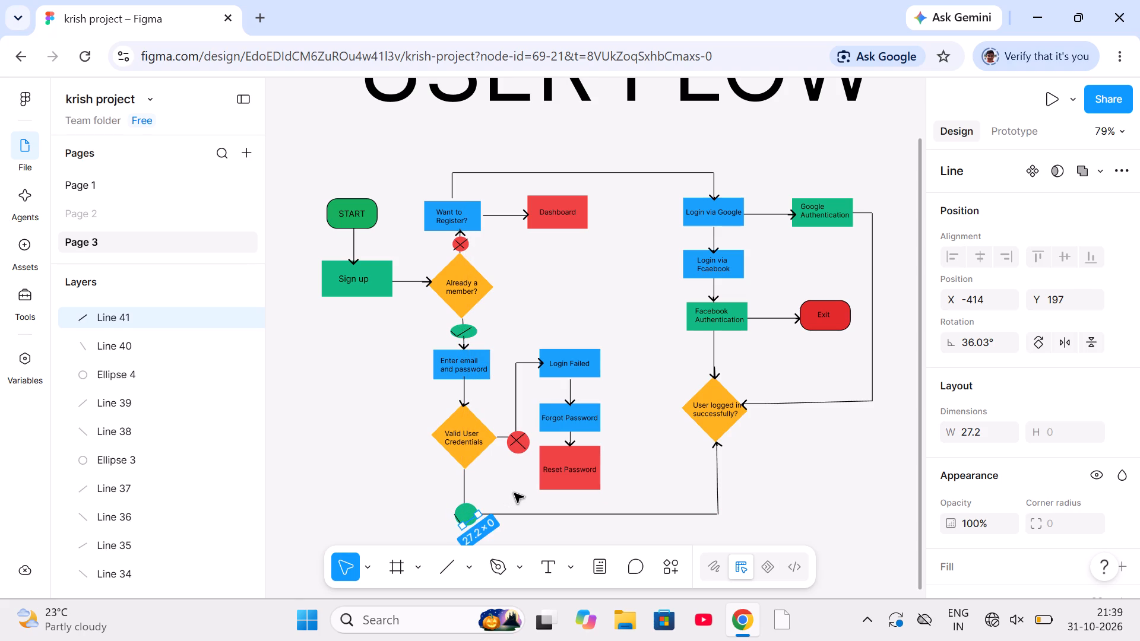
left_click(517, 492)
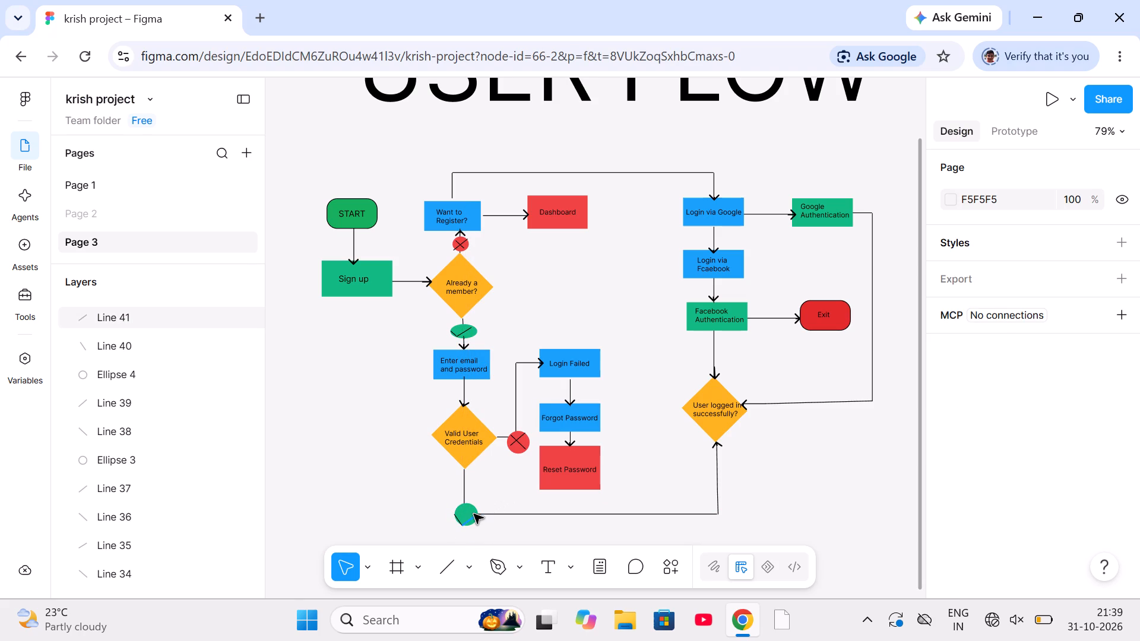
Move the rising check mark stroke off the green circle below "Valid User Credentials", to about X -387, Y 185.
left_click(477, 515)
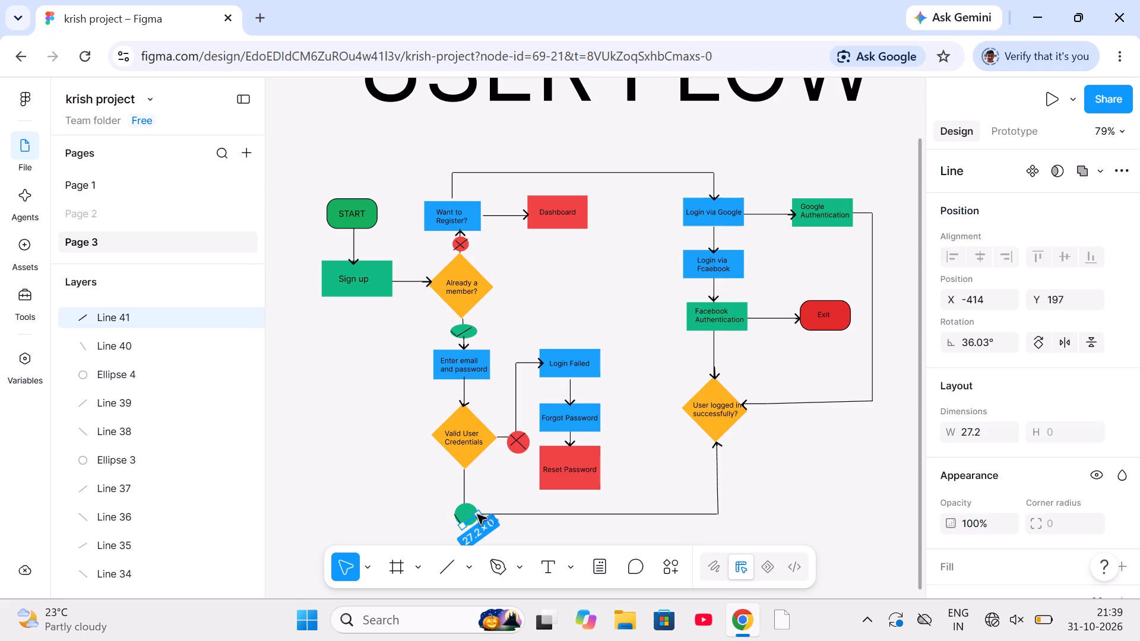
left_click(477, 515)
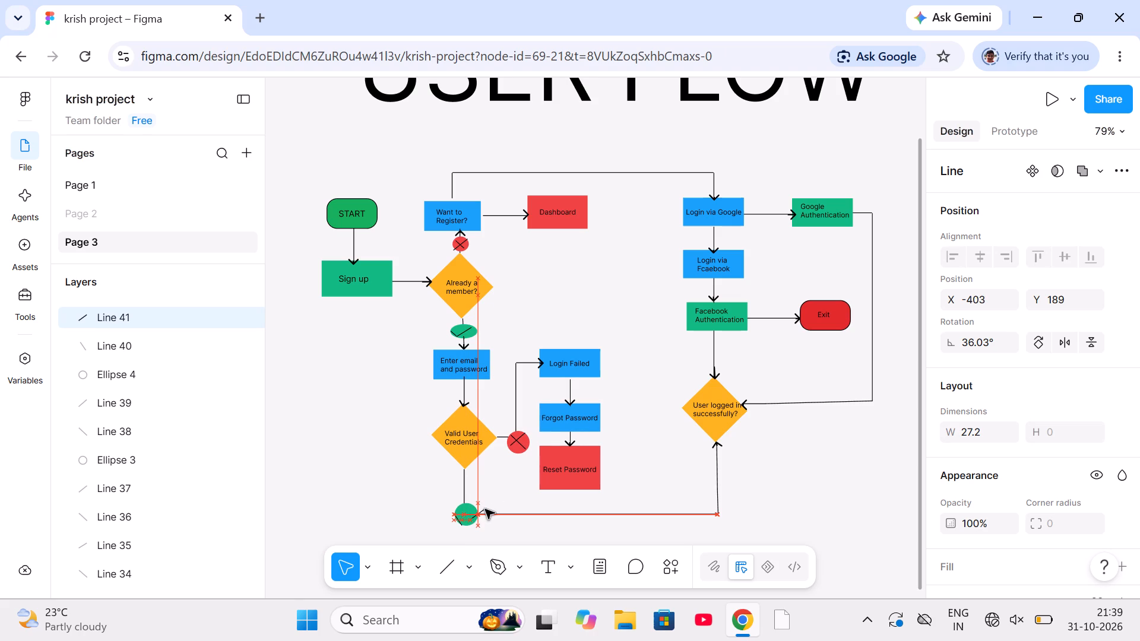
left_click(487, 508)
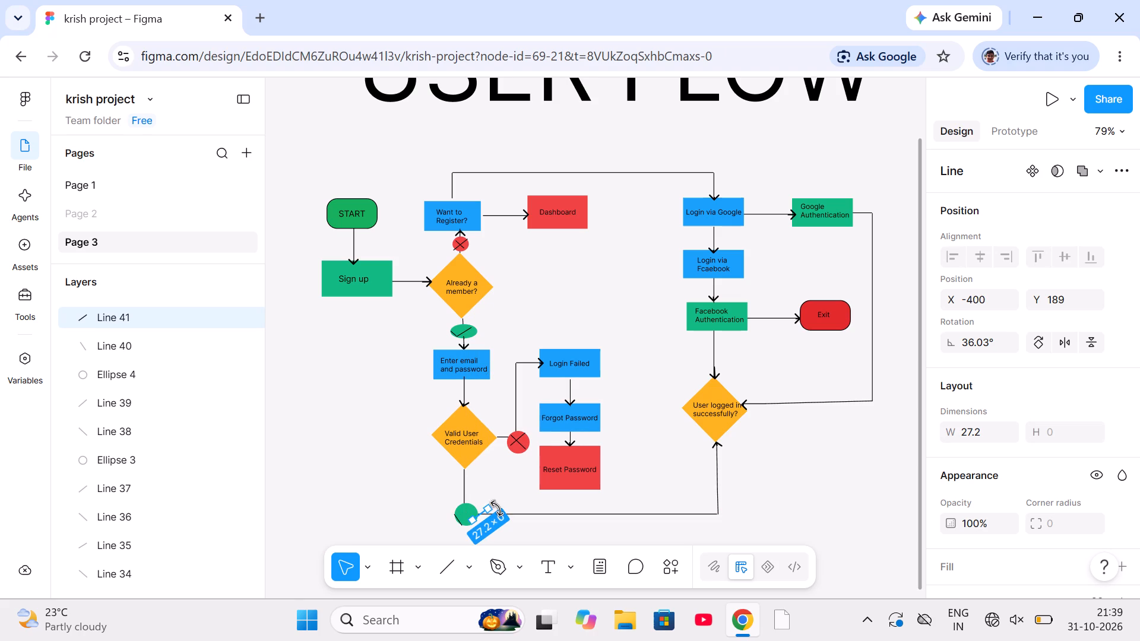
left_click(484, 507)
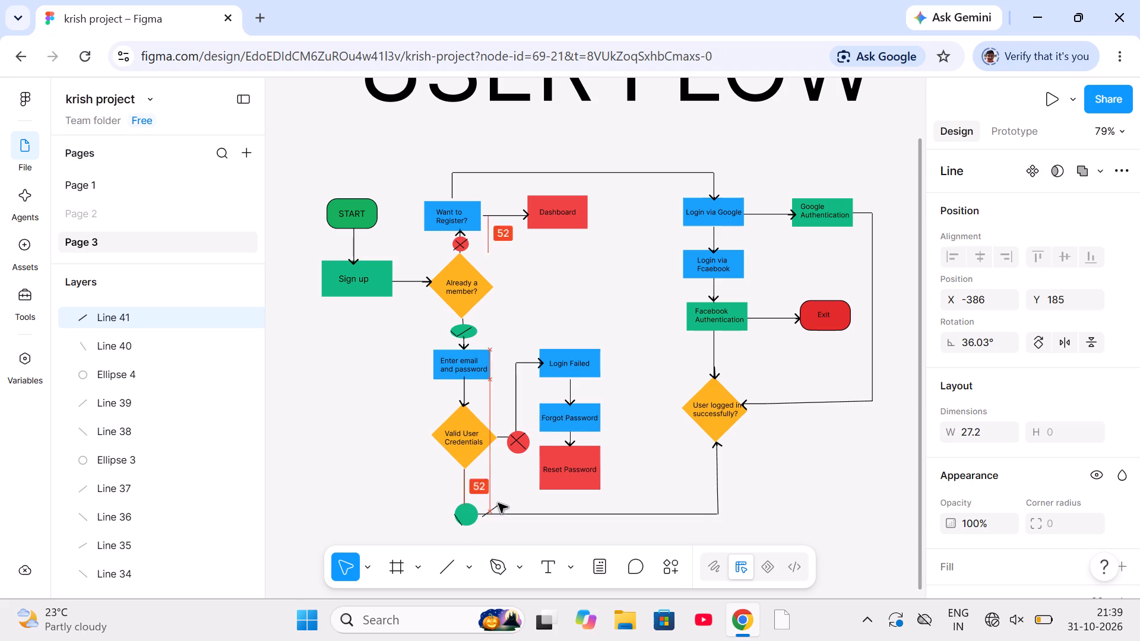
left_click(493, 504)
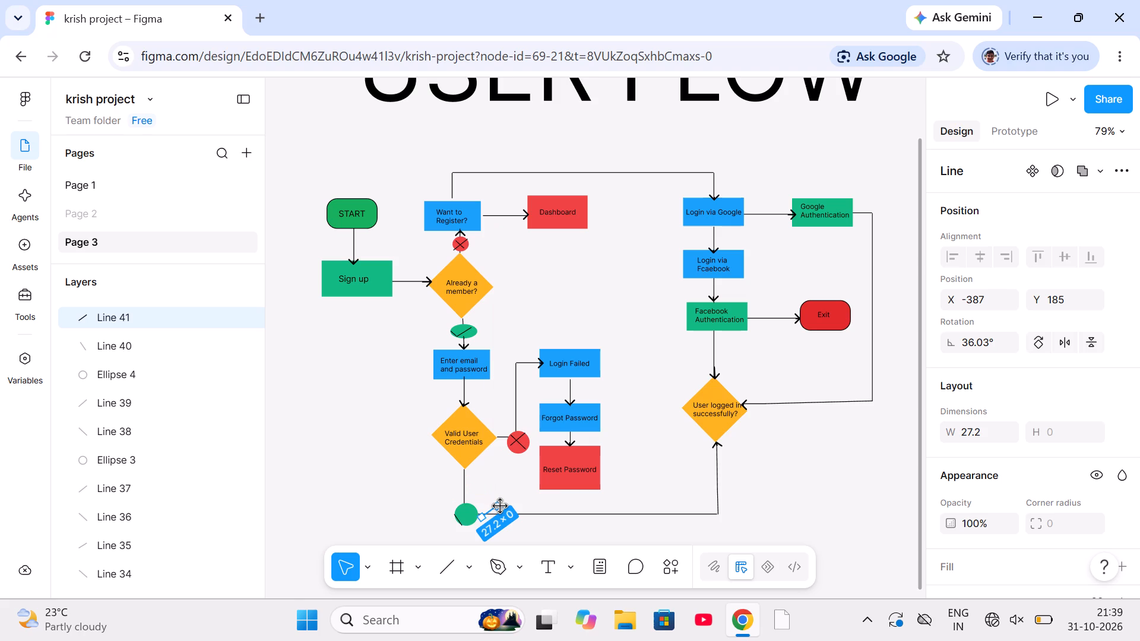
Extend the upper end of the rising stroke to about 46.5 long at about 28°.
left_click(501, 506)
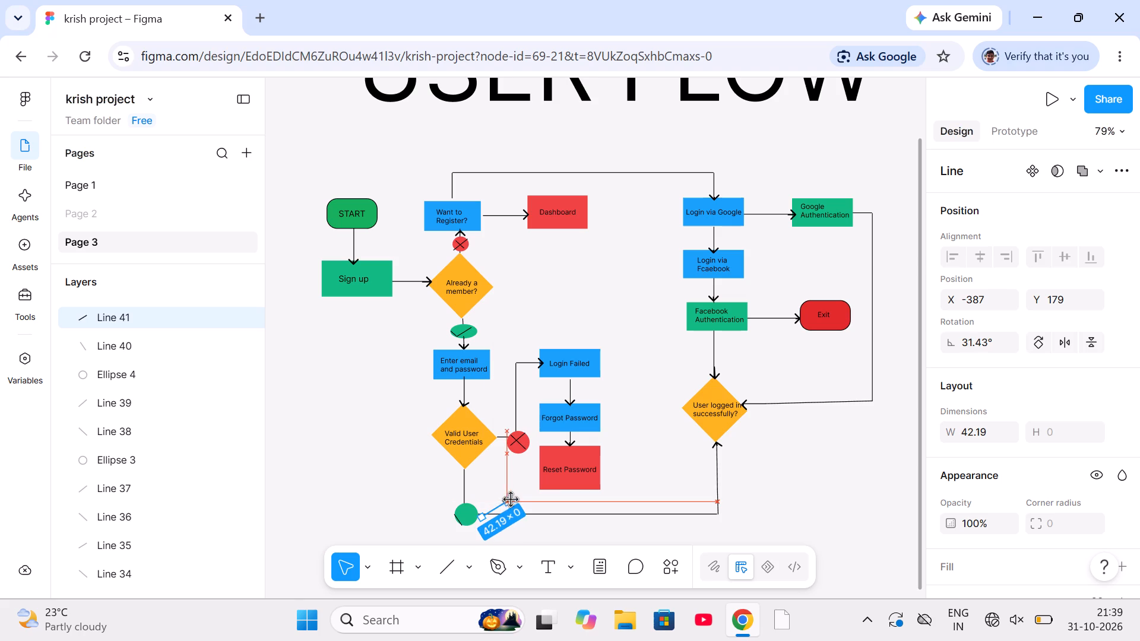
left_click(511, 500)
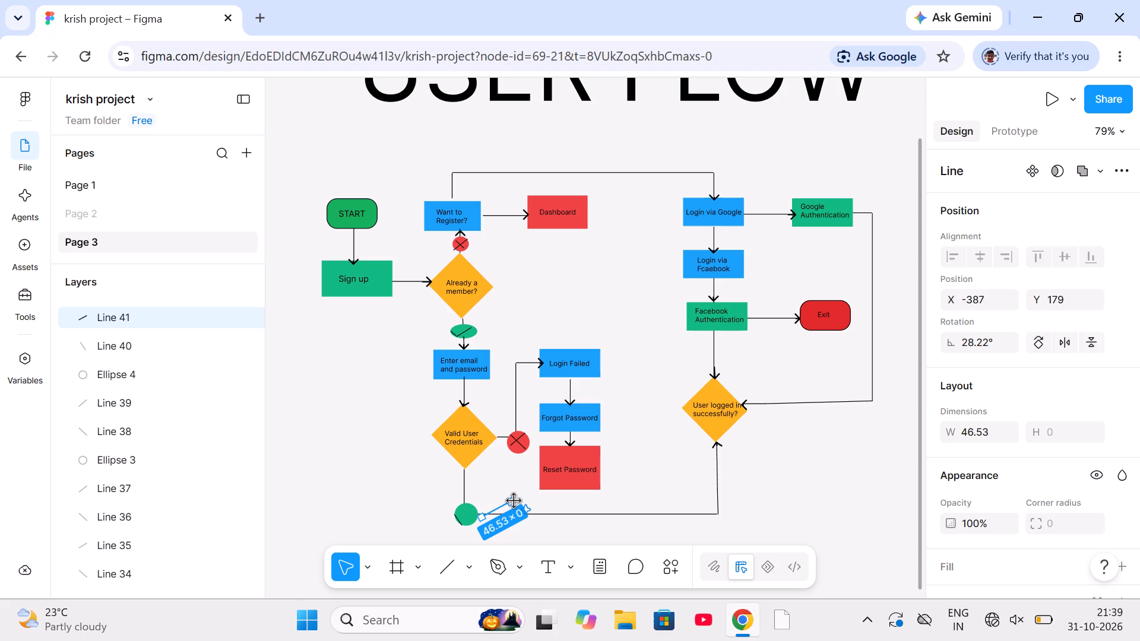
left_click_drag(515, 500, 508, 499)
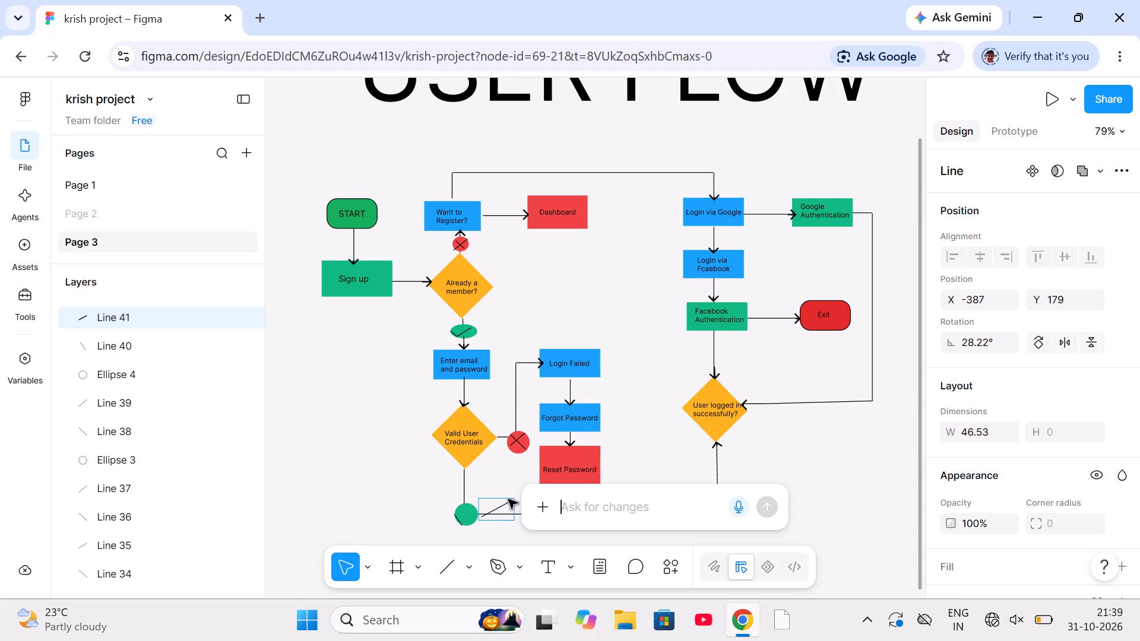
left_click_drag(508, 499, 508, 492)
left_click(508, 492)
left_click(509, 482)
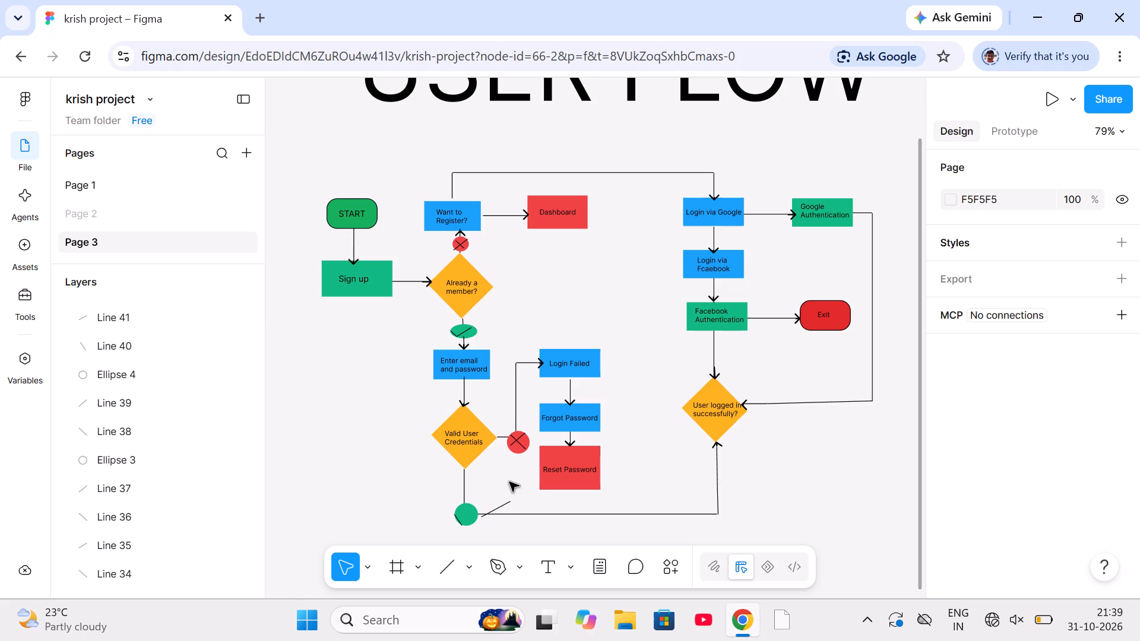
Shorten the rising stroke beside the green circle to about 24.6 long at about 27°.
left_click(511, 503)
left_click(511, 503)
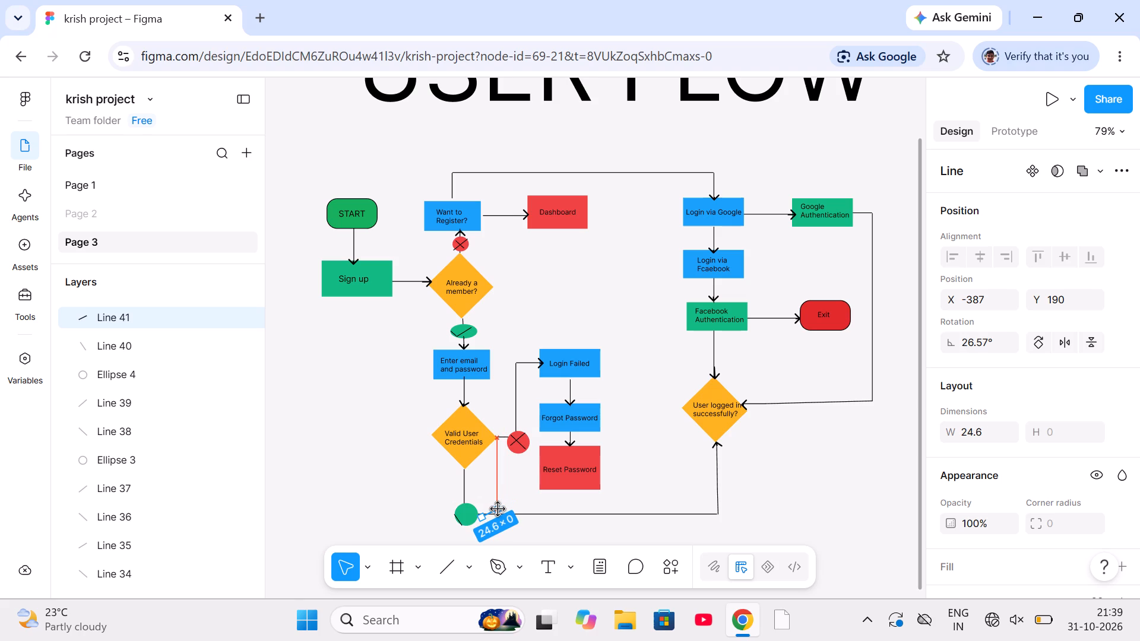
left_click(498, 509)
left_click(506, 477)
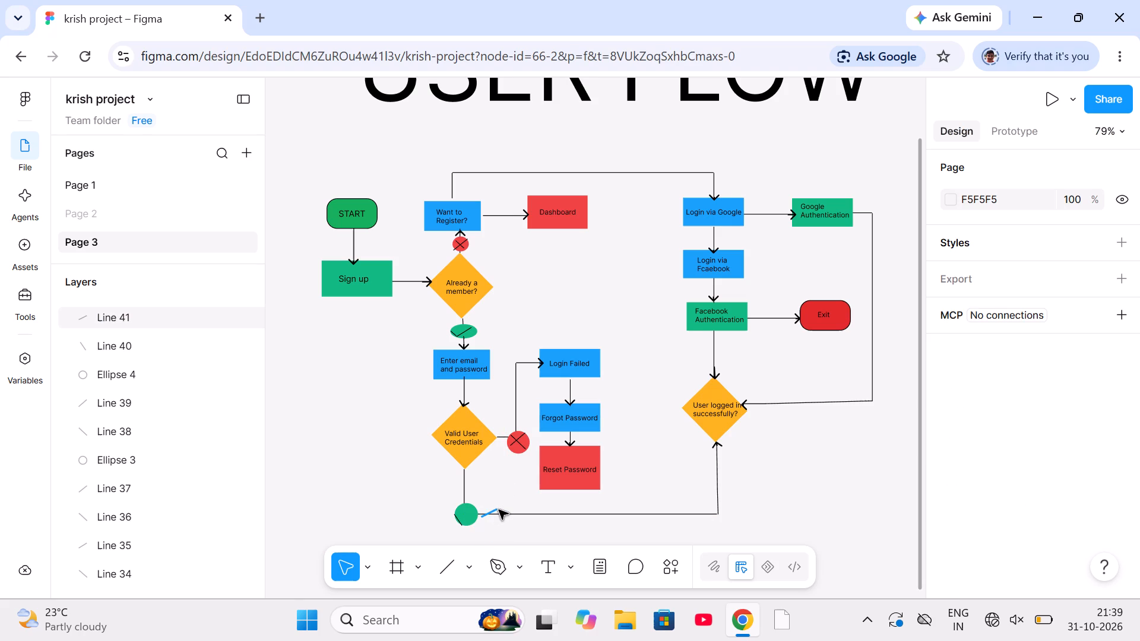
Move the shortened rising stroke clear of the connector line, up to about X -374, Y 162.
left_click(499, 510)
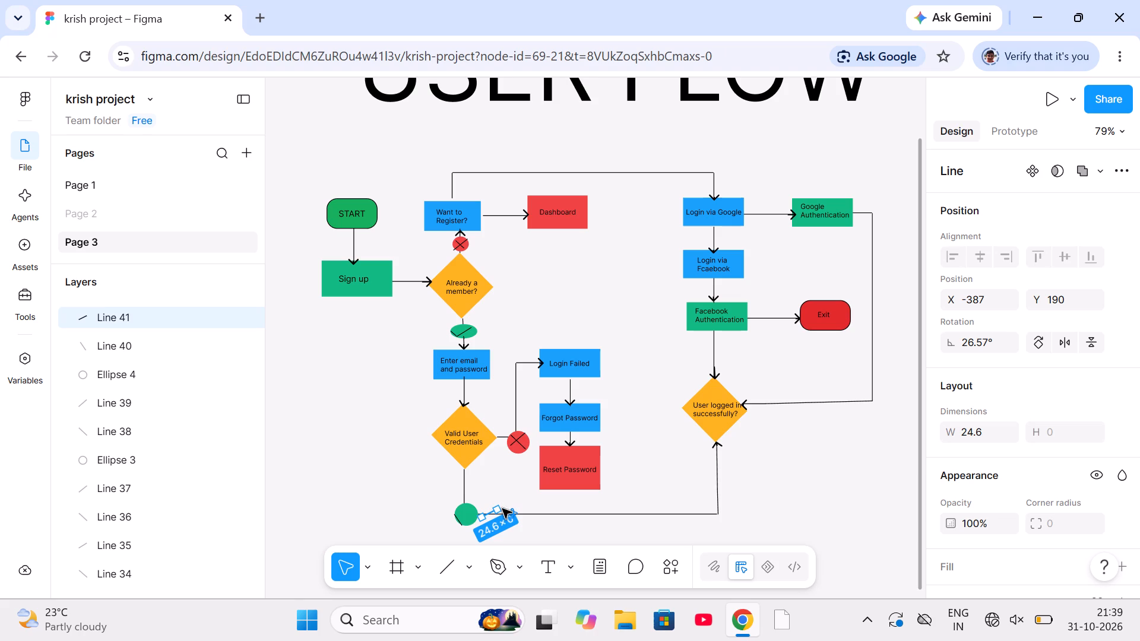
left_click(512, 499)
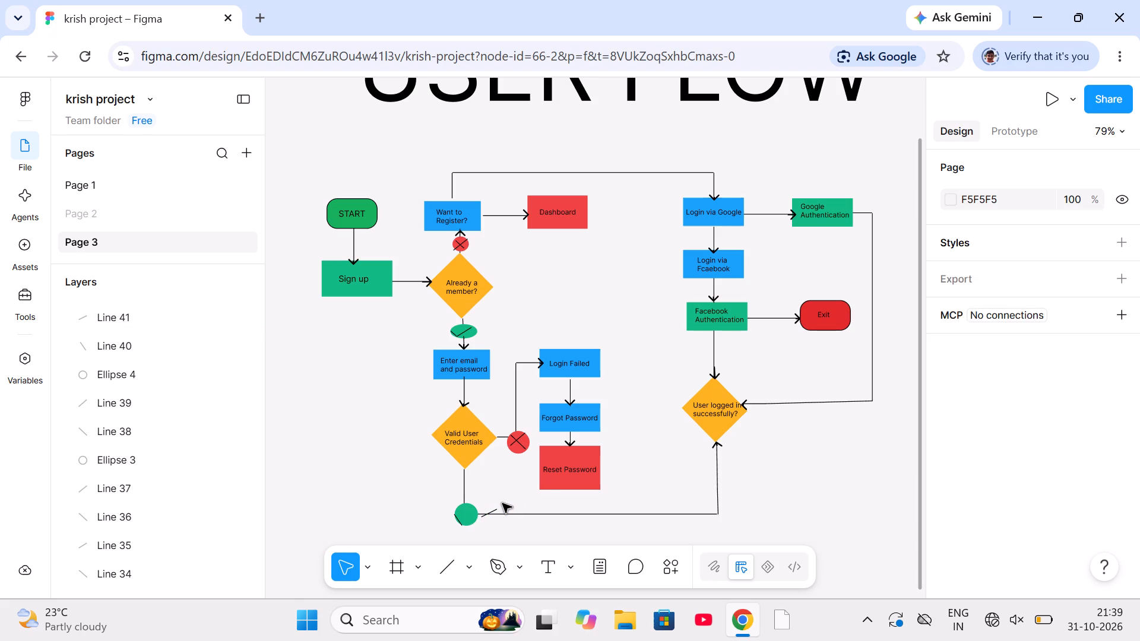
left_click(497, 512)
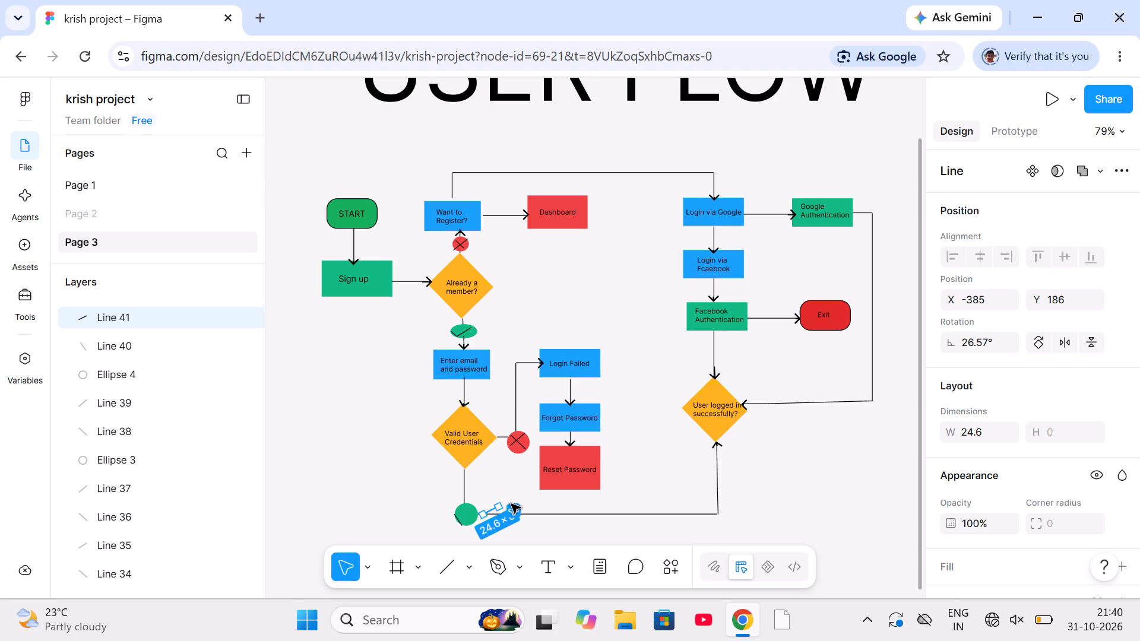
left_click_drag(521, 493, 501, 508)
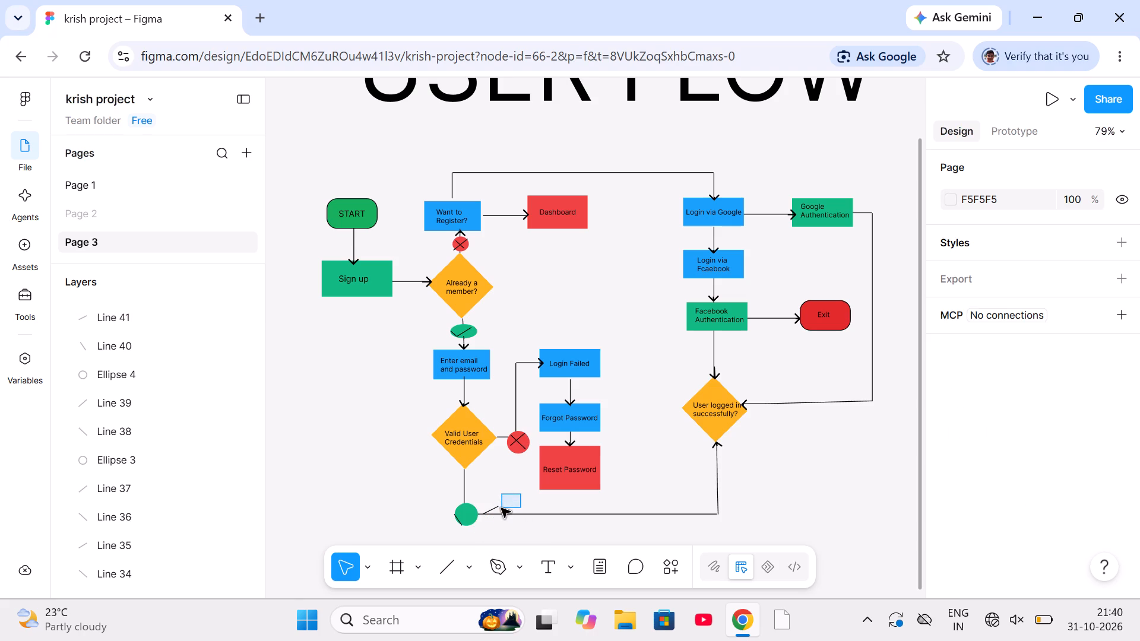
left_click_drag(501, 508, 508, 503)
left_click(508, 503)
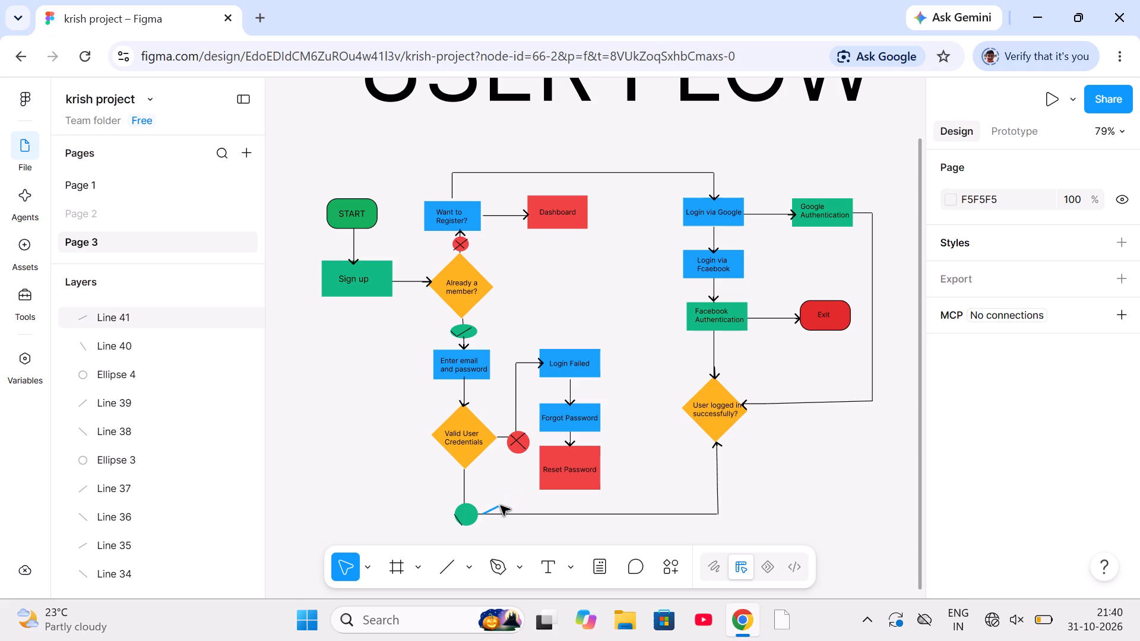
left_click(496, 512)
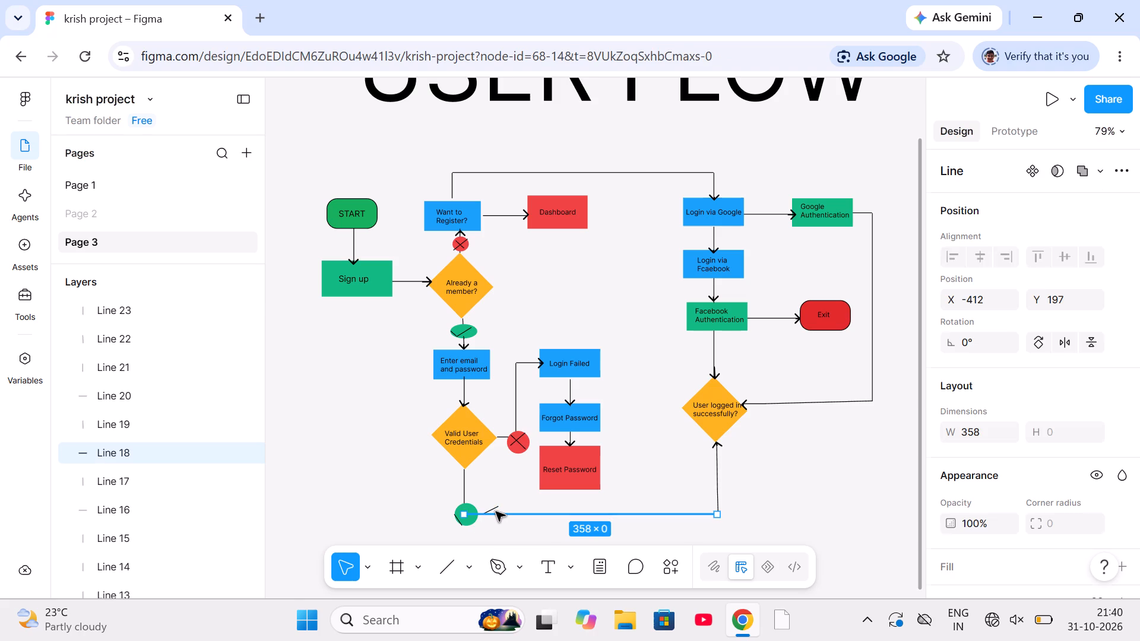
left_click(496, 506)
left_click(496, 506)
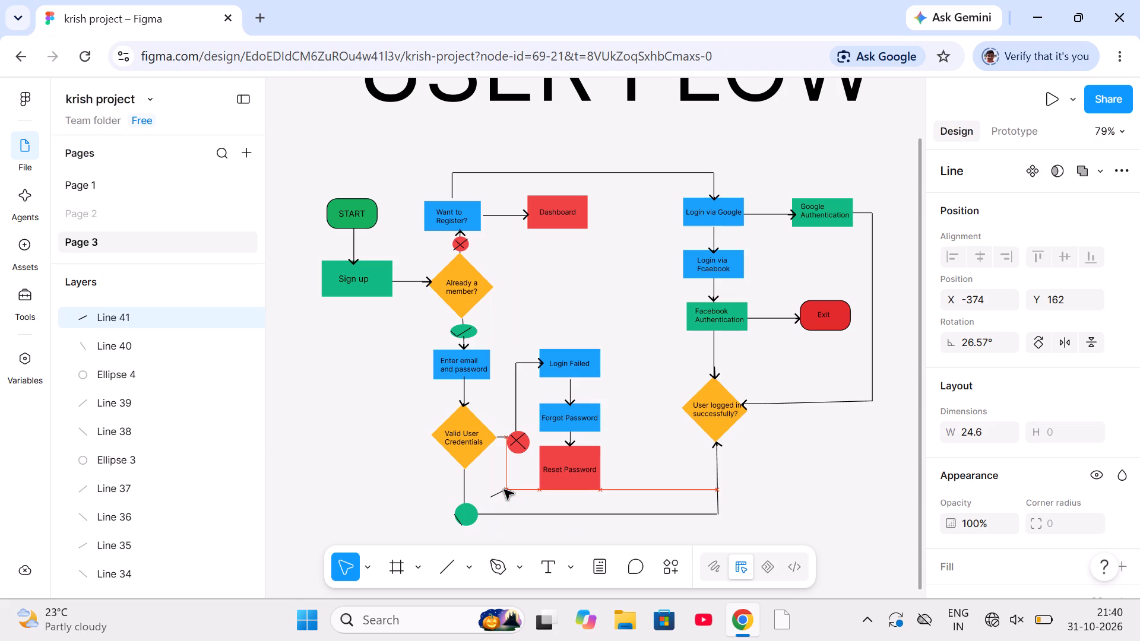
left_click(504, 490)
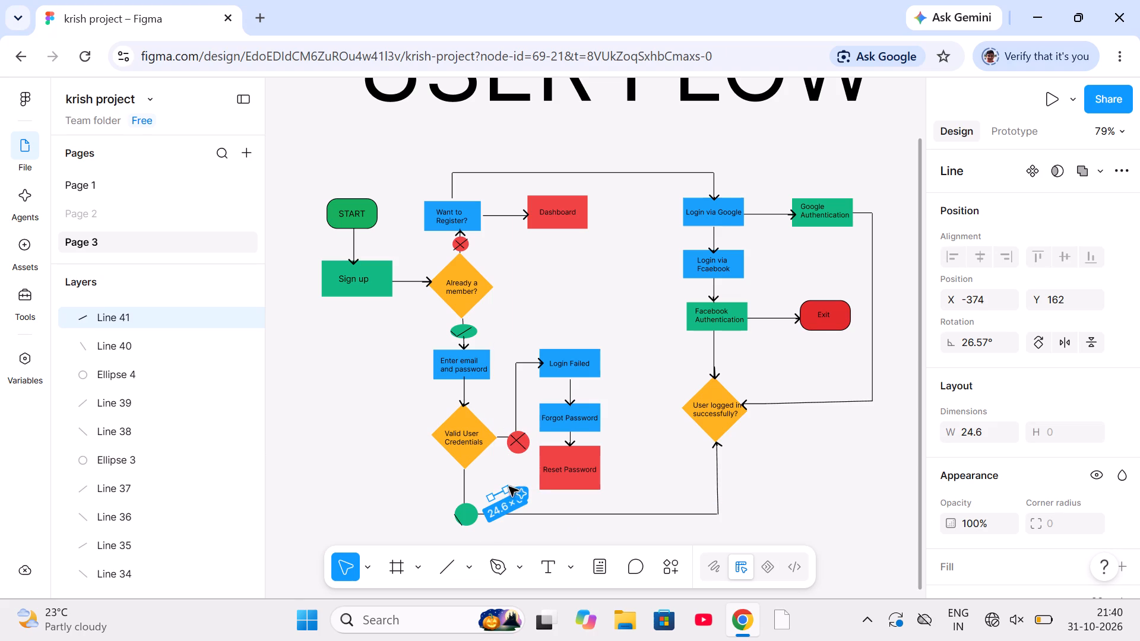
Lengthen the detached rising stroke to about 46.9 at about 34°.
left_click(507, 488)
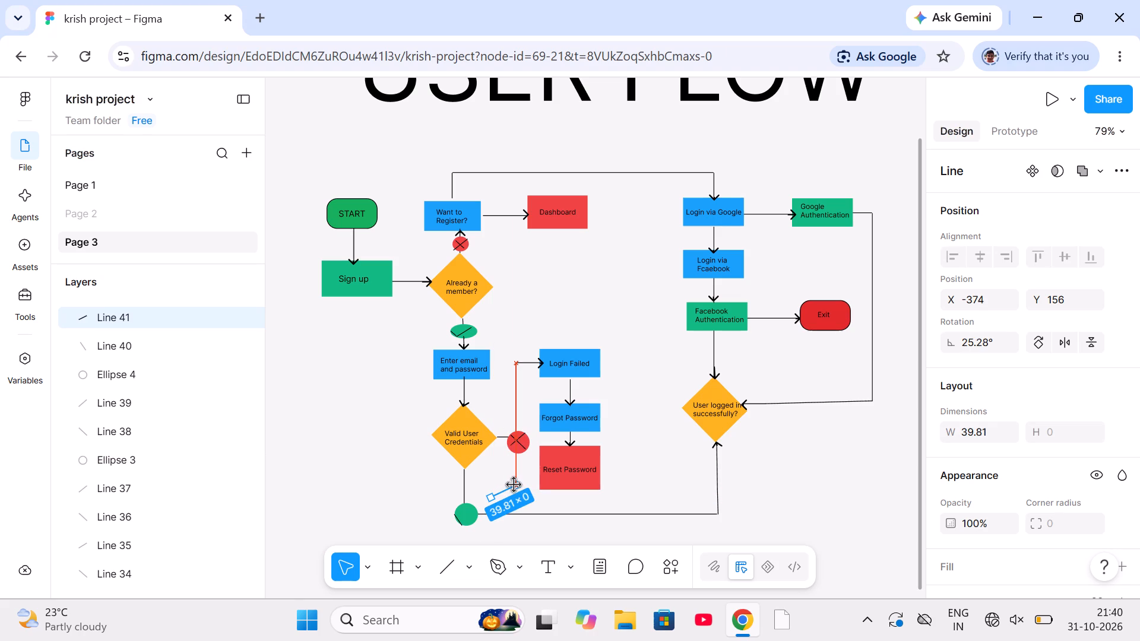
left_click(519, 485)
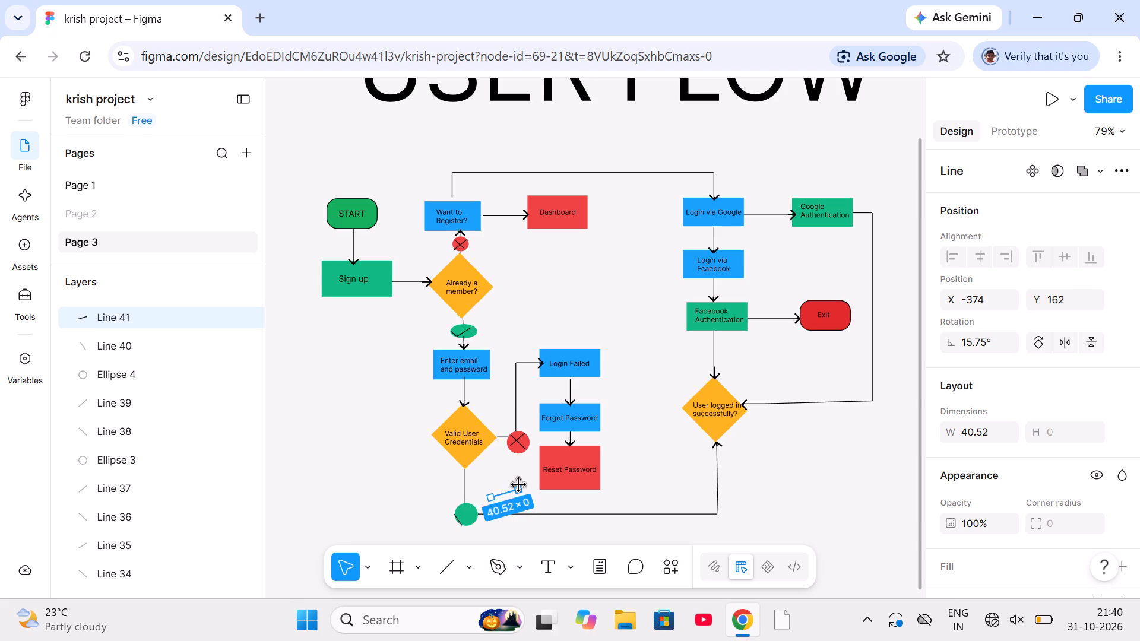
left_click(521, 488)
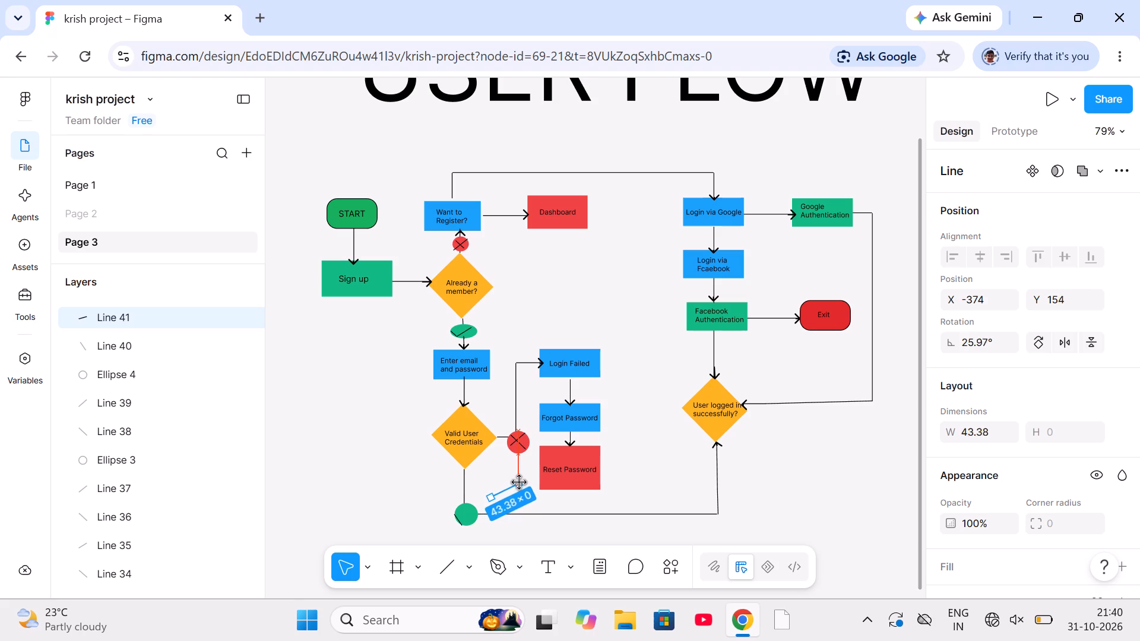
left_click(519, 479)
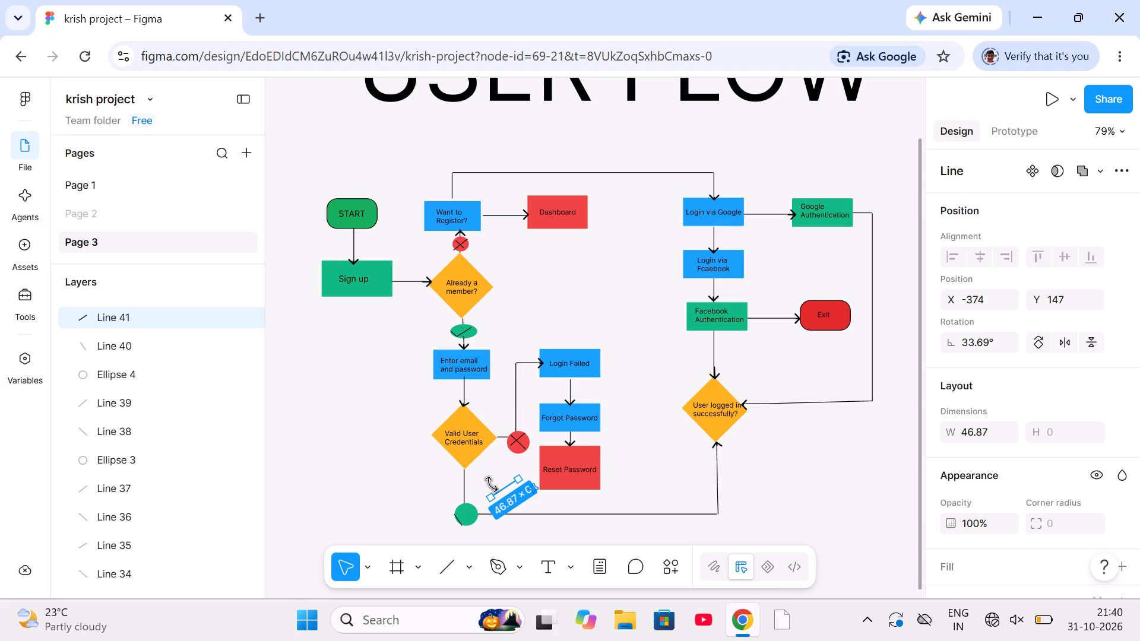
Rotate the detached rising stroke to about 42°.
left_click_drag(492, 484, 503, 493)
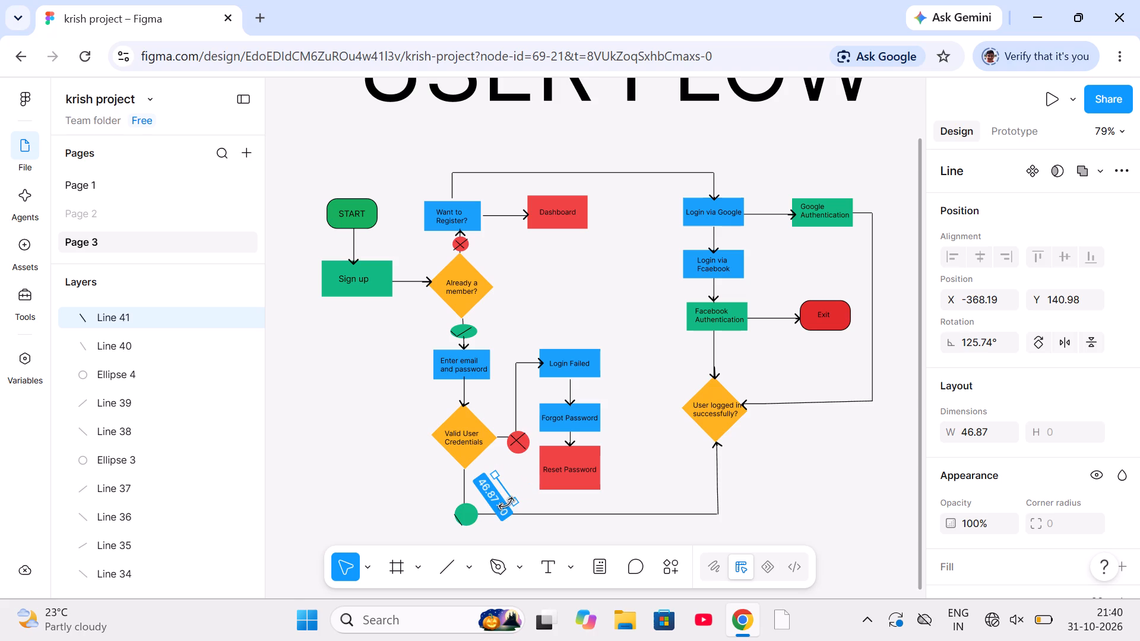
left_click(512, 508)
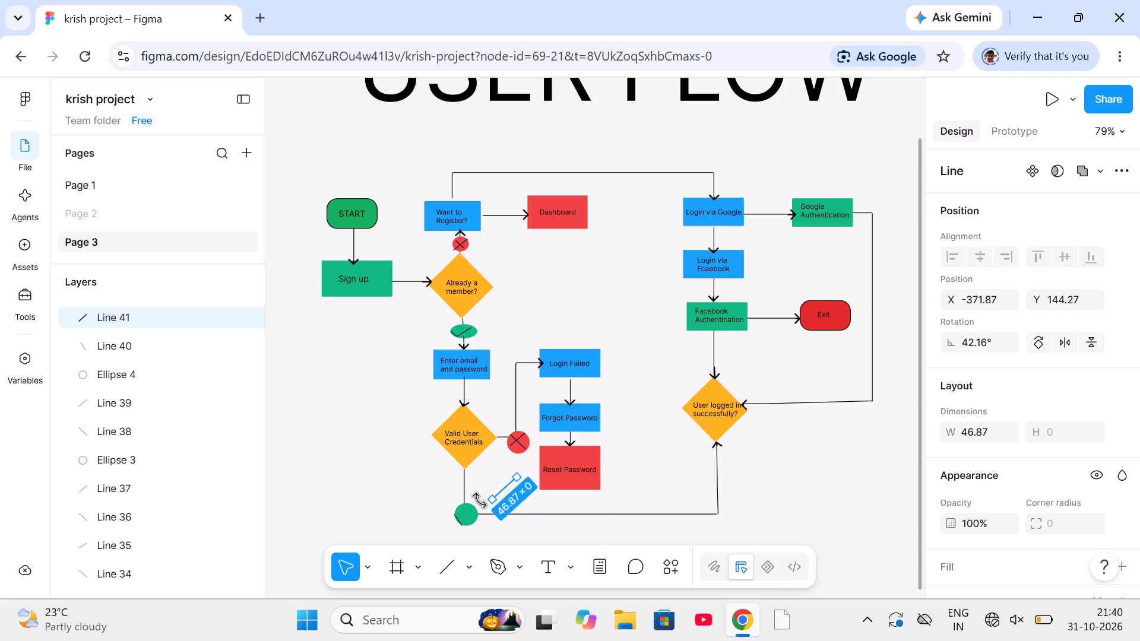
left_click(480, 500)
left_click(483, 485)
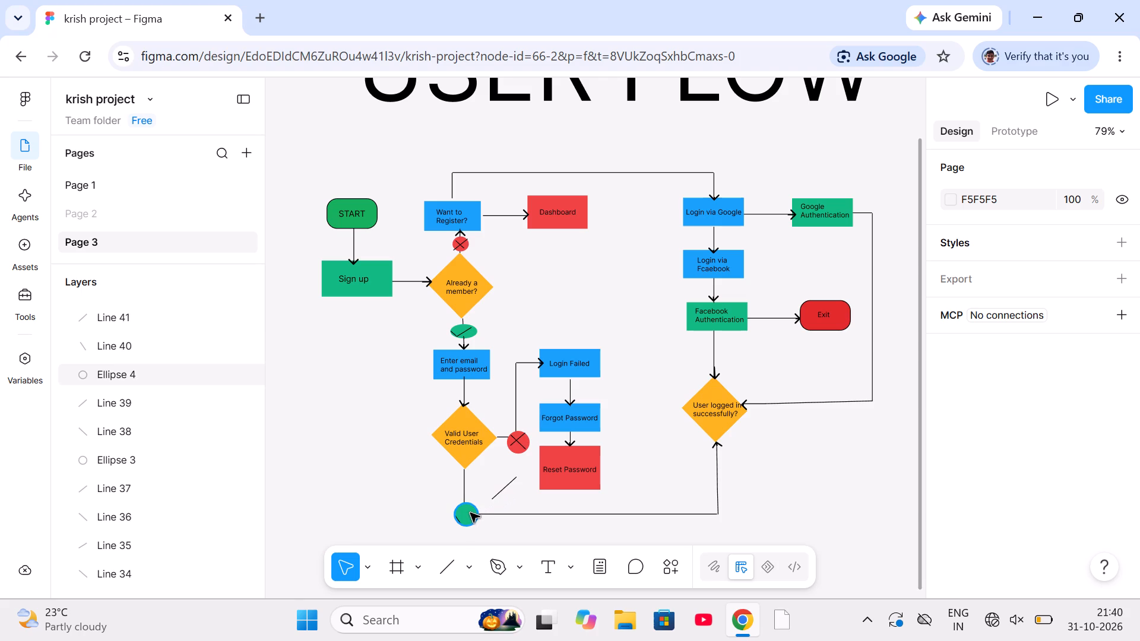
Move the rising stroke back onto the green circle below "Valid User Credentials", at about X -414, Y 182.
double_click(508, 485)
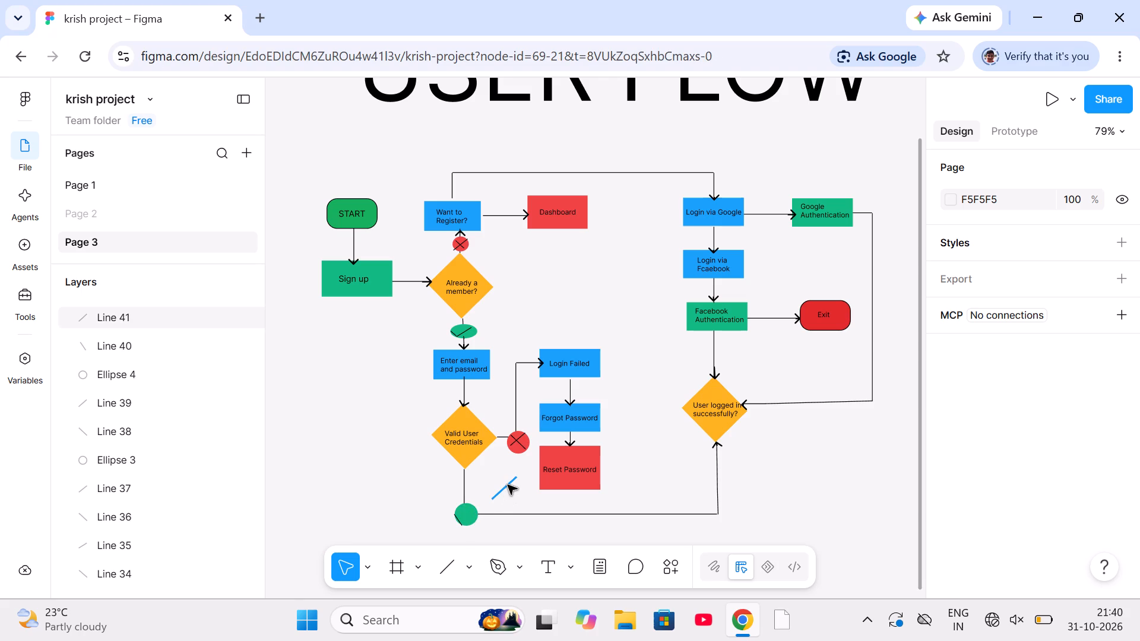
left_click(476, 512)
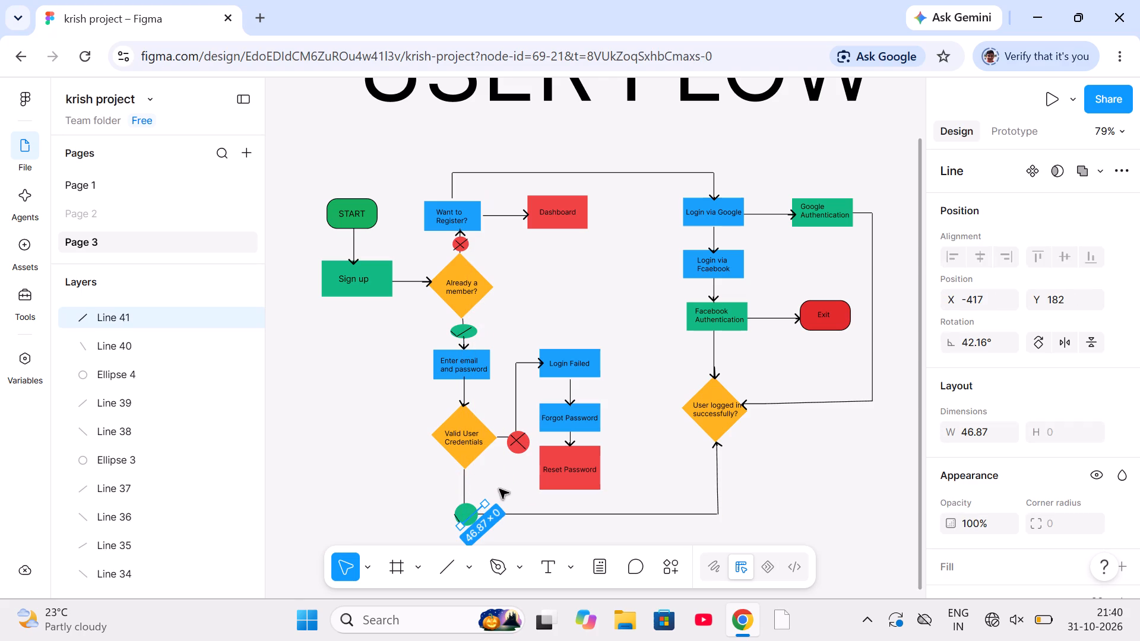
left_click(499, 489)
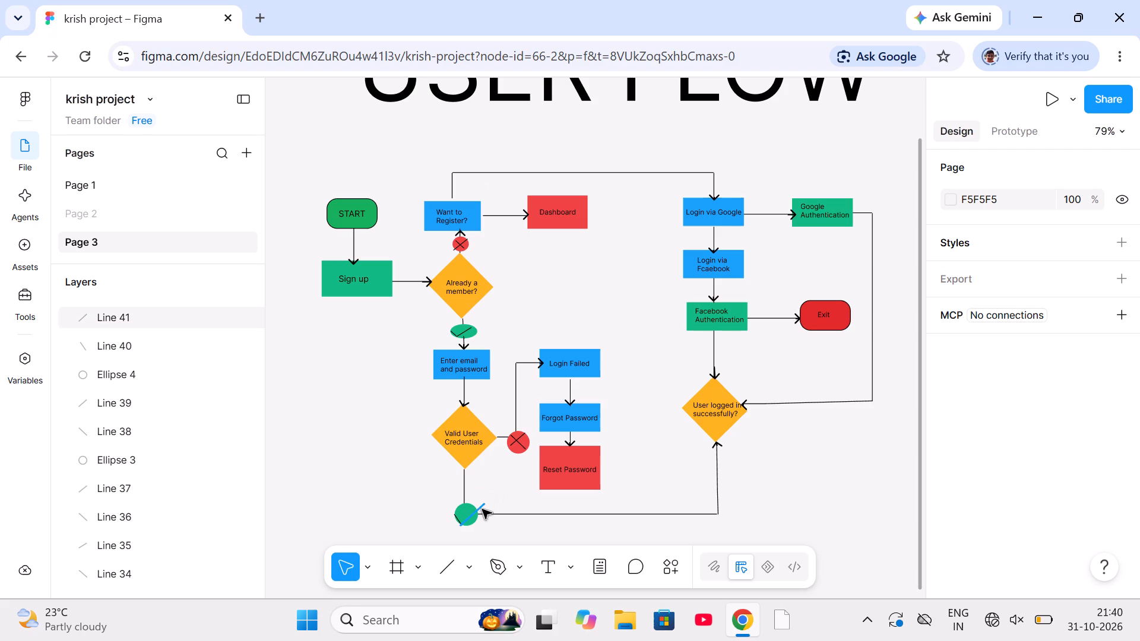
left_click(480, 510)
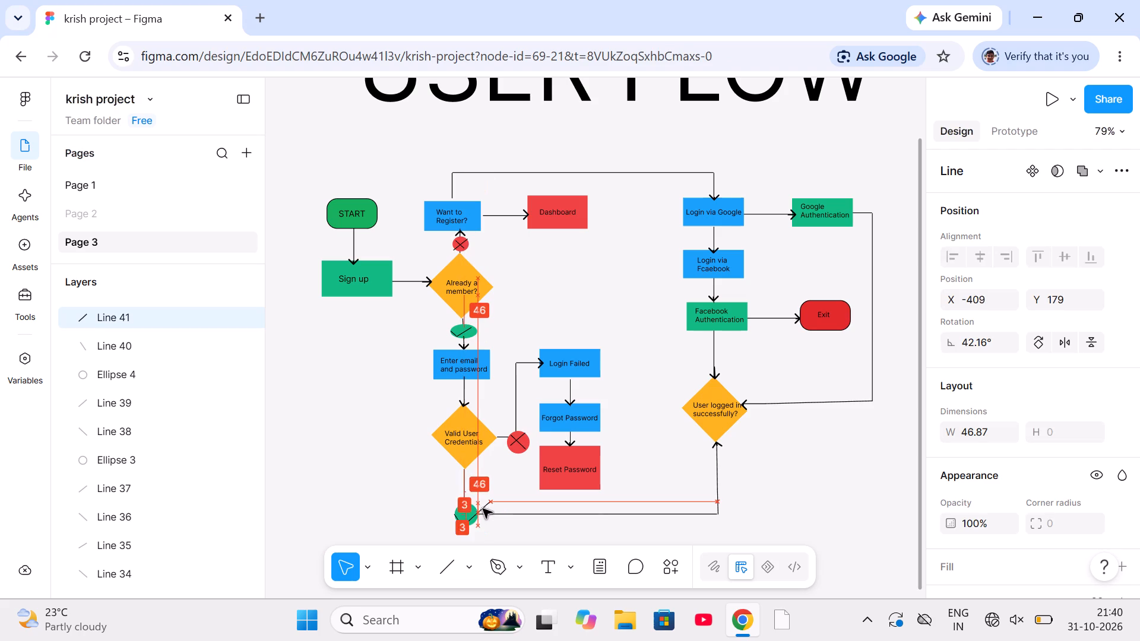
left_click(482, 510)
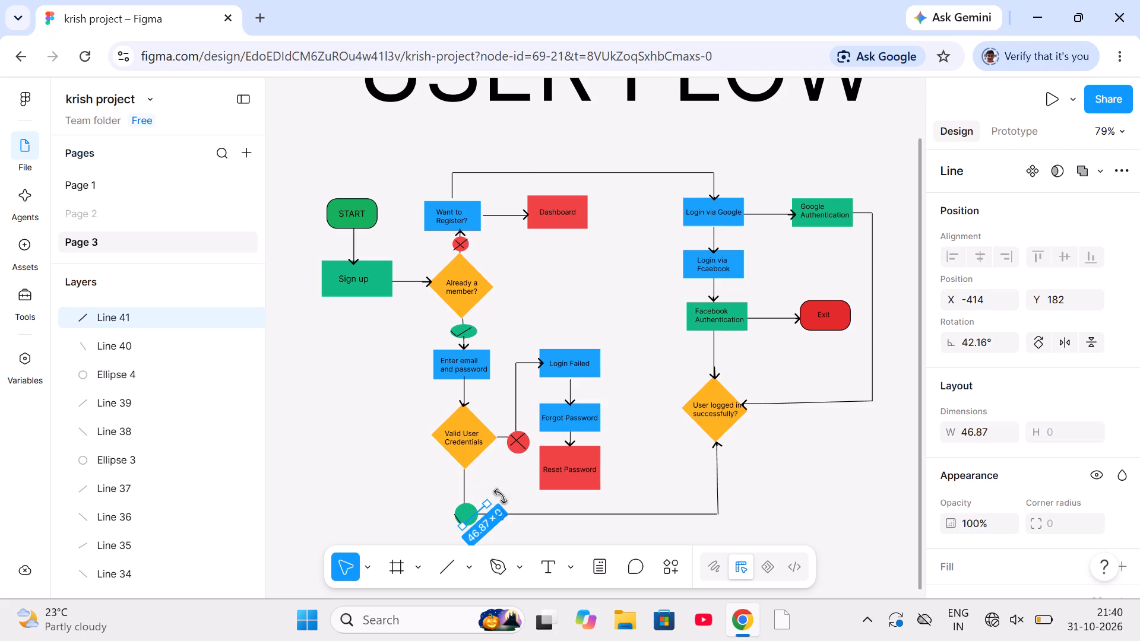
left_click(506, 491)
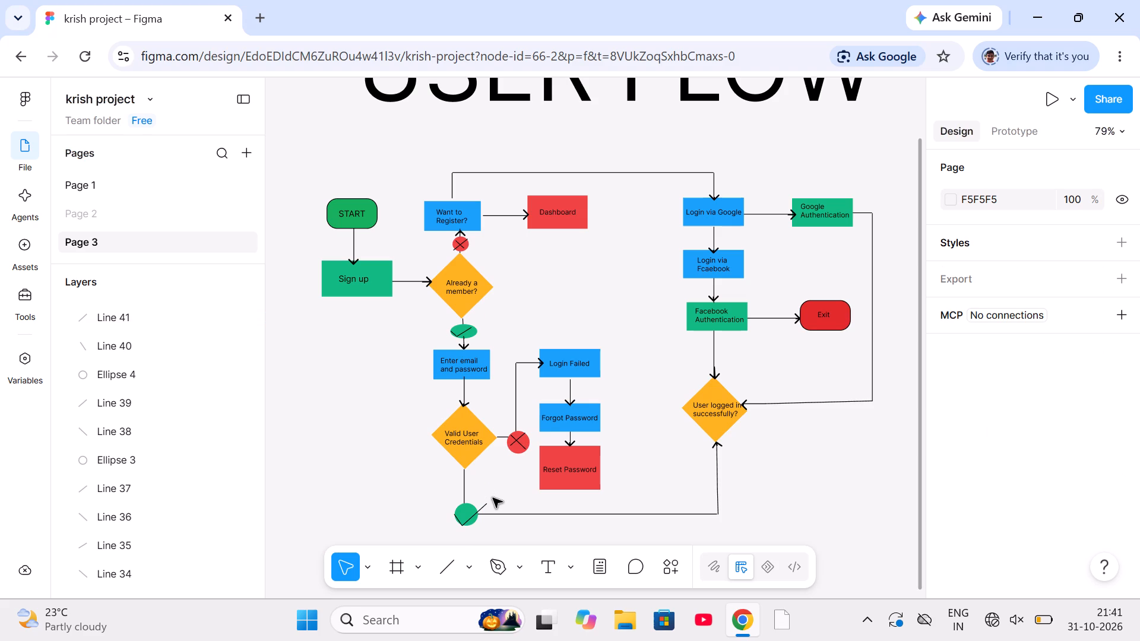
Pull the rising stroke's upper end in to the green circle's edge, making it about 32 long at about 47°.
left_click(487, 506)
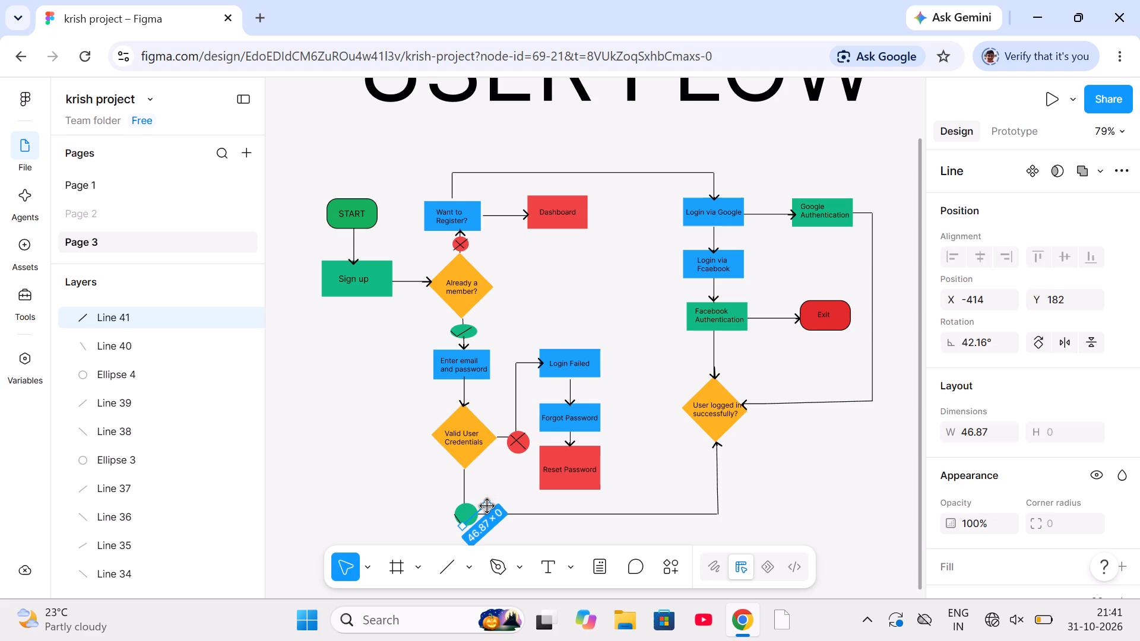
left_click(487, 506)
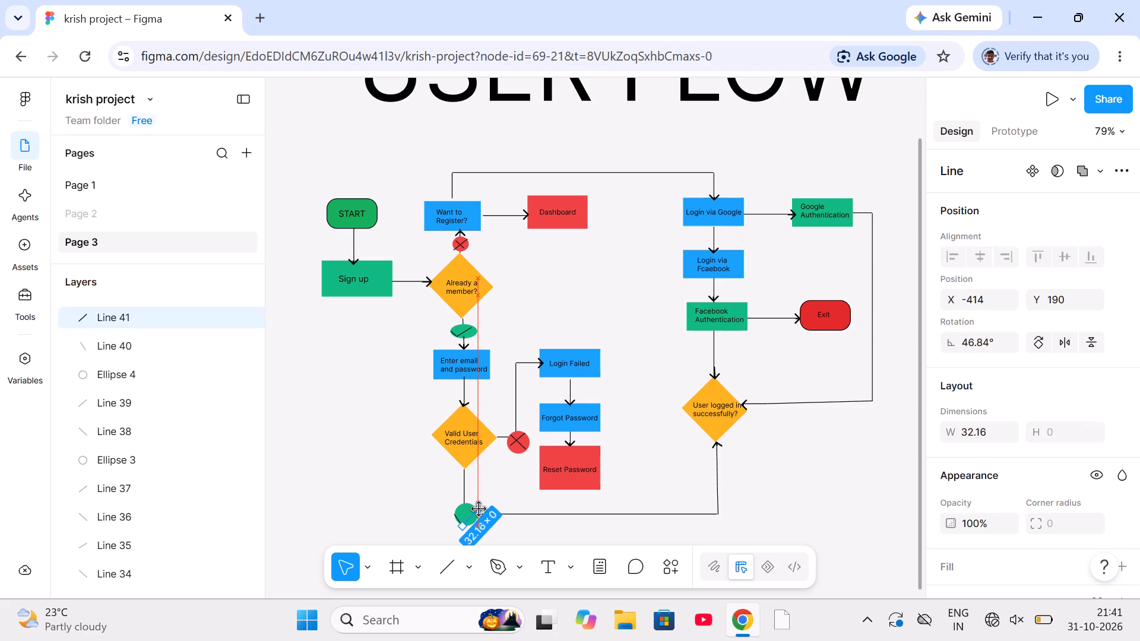
left_click(479, 510)
left_click(508, 493)
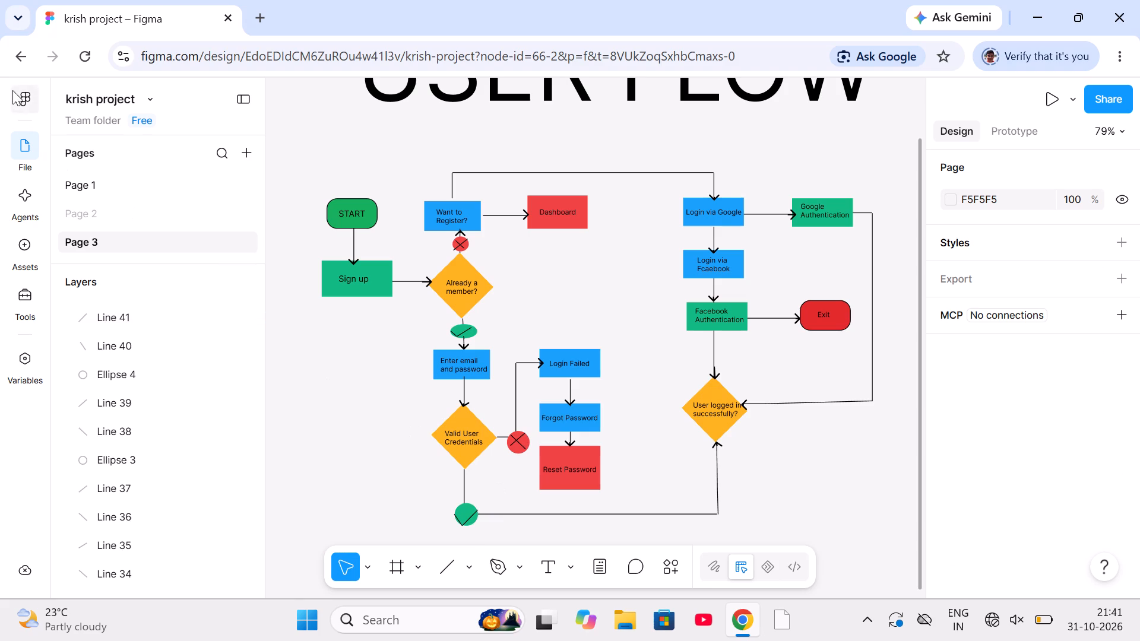
Connect the computer to the Galaxy A22 Wi-Fi network and return to the flow diagram.
left_click(370, 160)
left_click(983, 629)
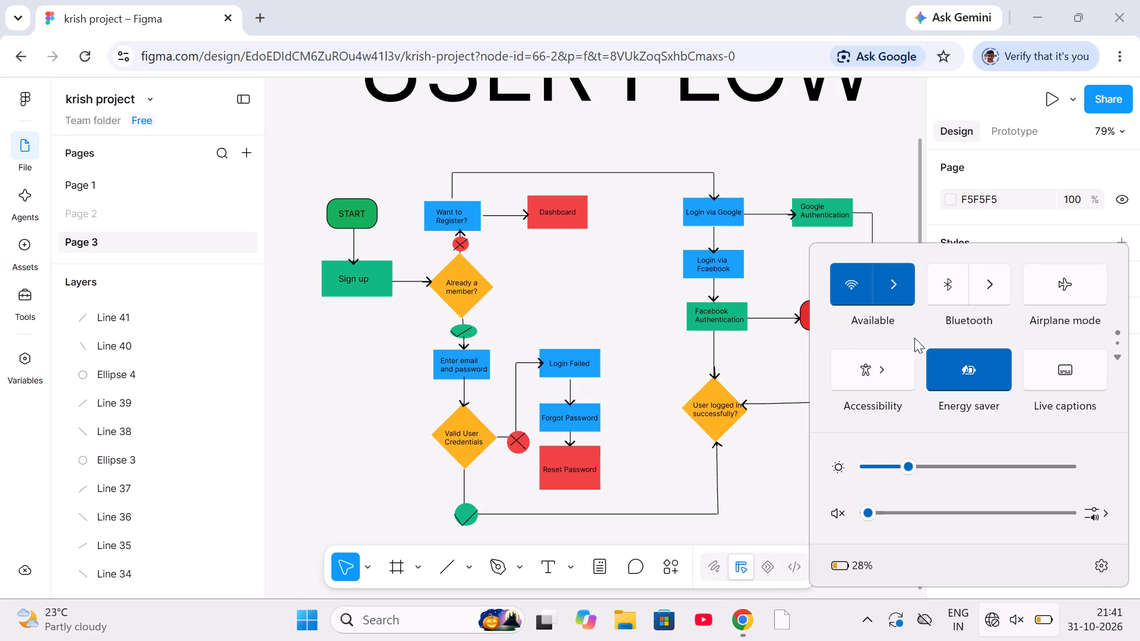
left_click(900, 280)
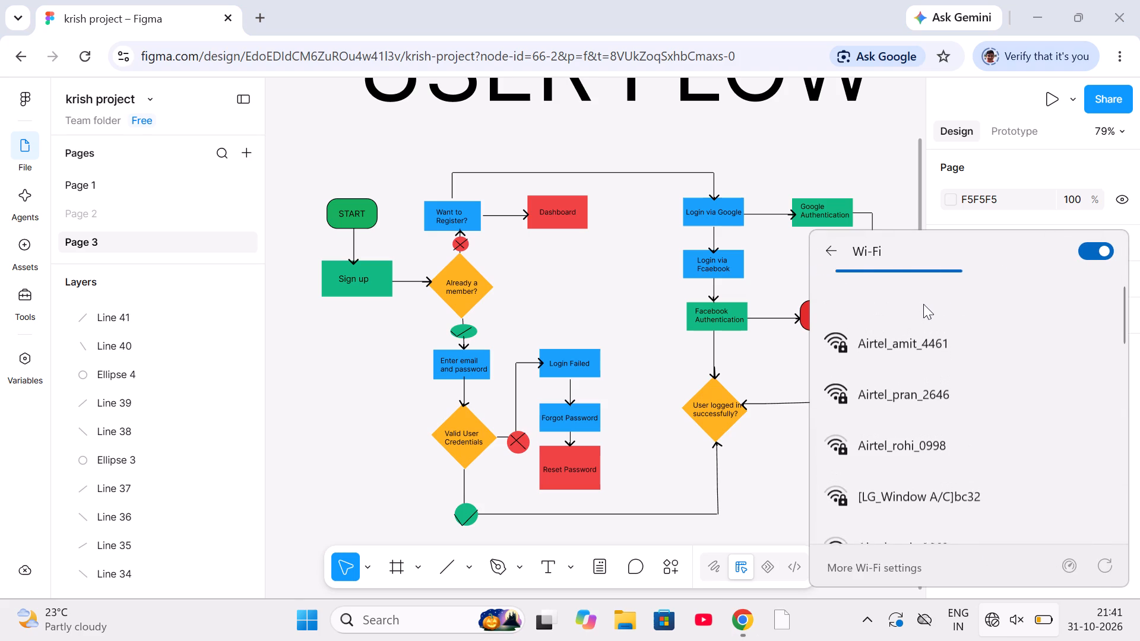
left_click(927, 306)
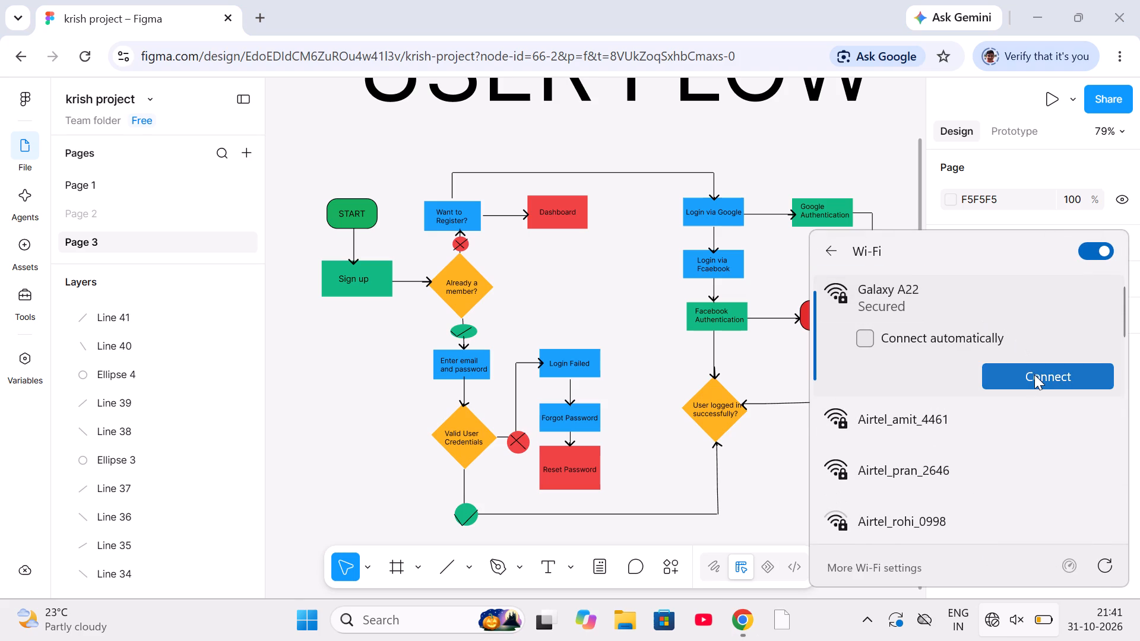
left_click(1034, 375)
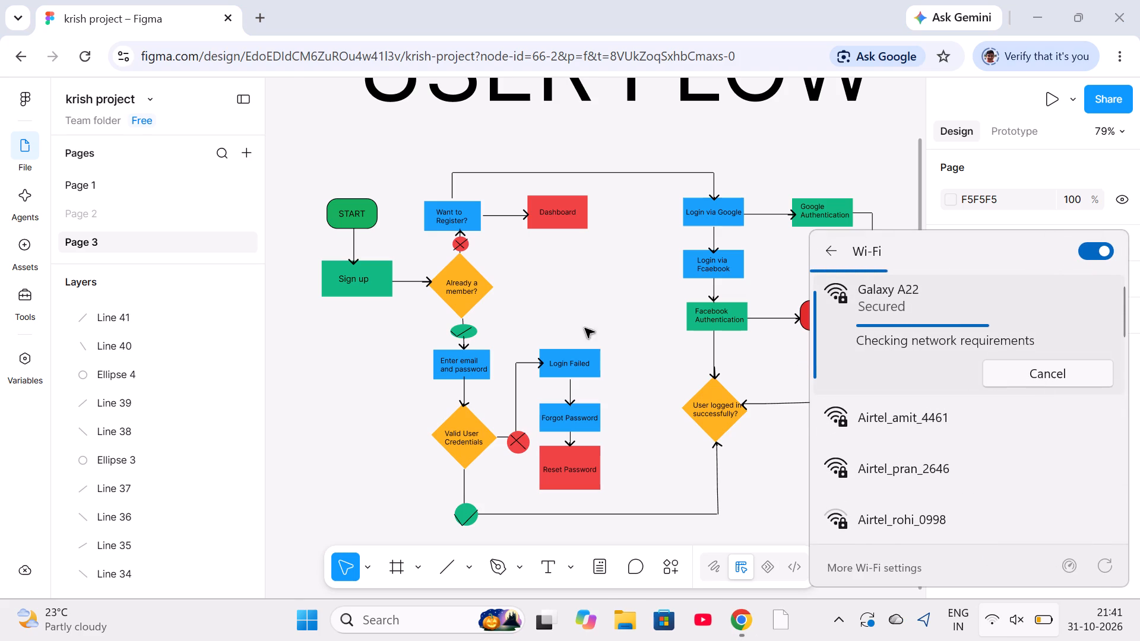
left_click(381, 389)
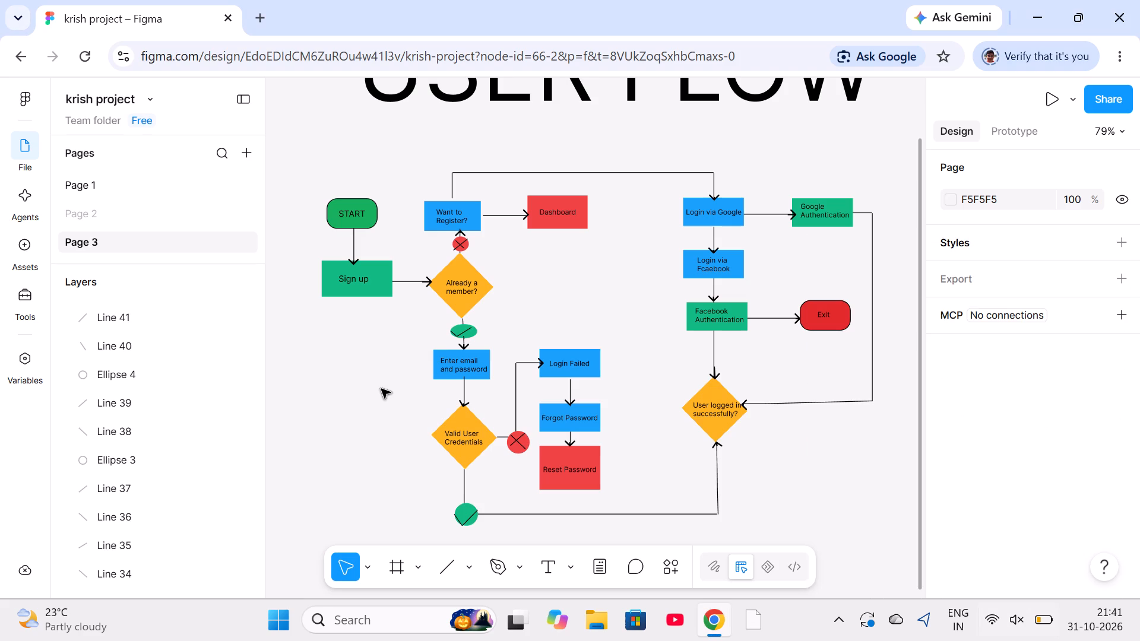